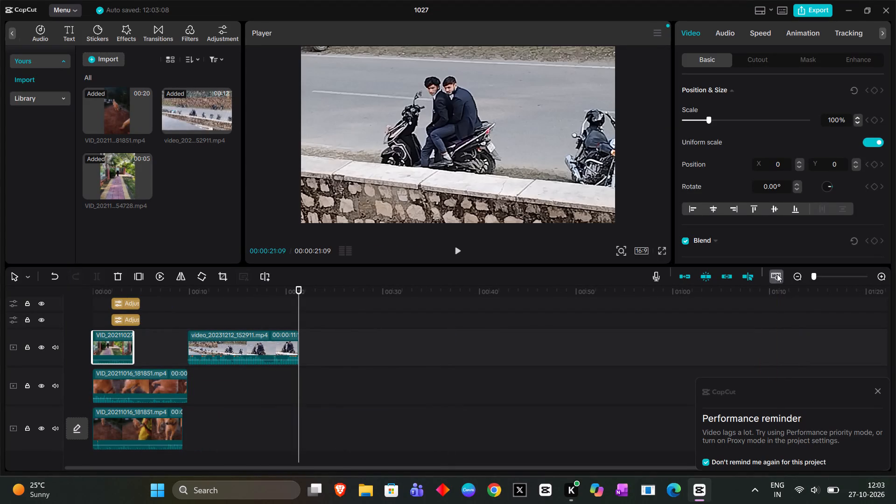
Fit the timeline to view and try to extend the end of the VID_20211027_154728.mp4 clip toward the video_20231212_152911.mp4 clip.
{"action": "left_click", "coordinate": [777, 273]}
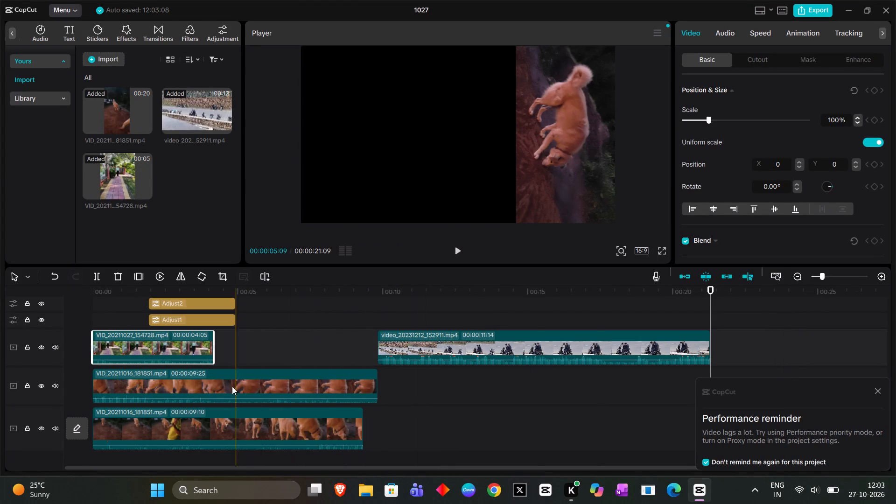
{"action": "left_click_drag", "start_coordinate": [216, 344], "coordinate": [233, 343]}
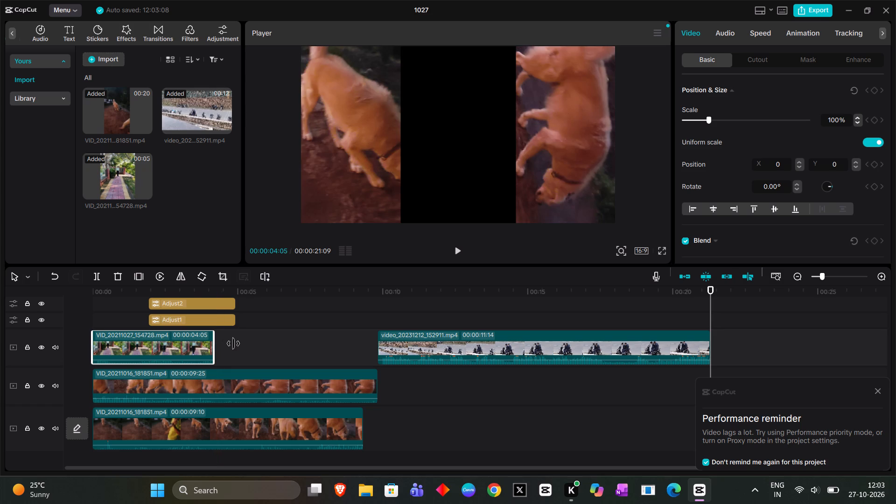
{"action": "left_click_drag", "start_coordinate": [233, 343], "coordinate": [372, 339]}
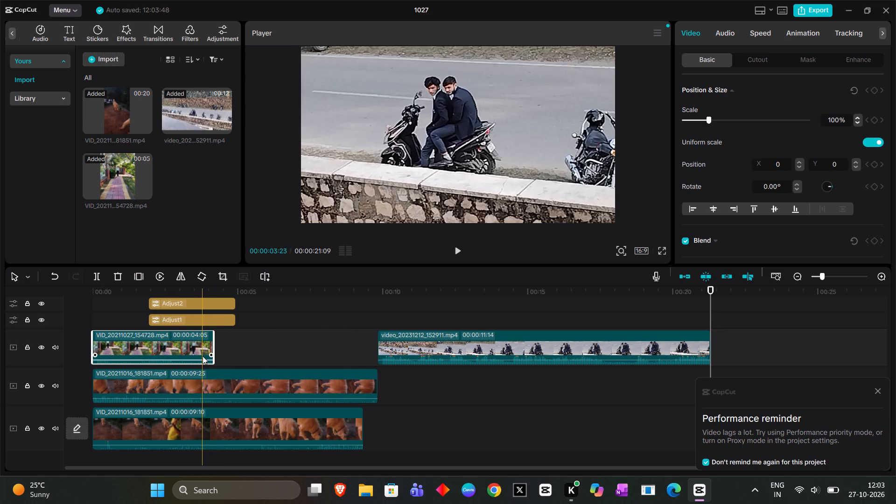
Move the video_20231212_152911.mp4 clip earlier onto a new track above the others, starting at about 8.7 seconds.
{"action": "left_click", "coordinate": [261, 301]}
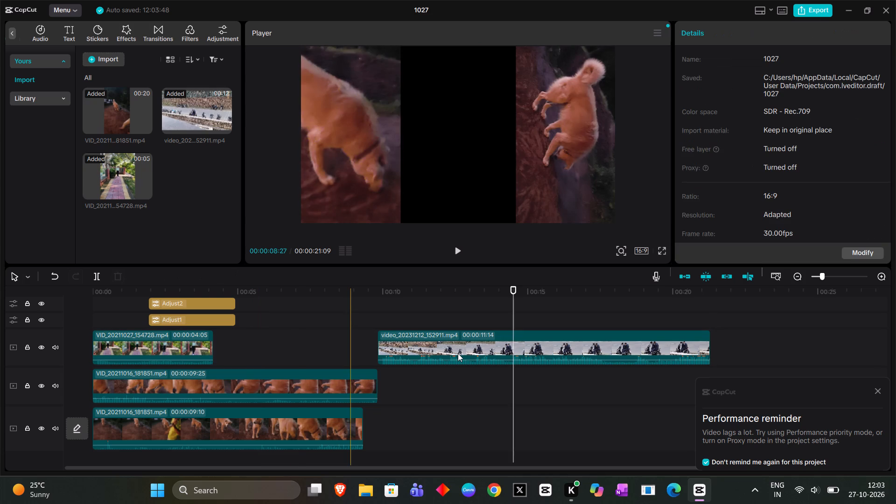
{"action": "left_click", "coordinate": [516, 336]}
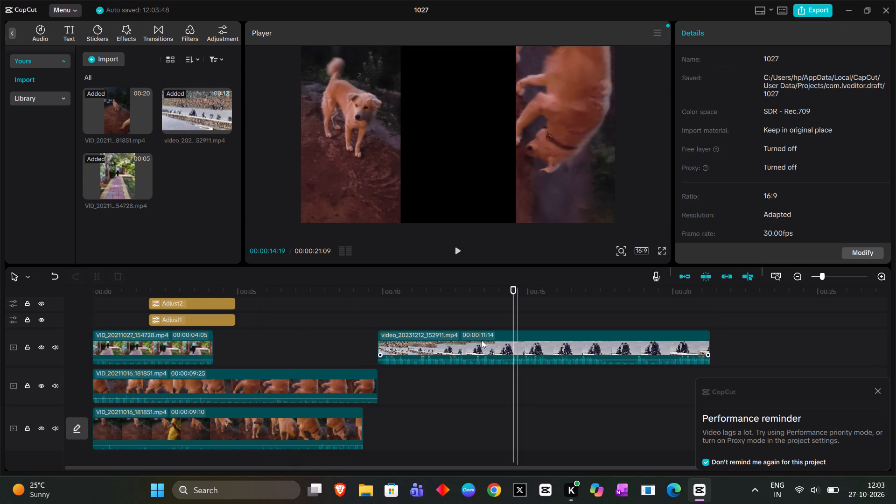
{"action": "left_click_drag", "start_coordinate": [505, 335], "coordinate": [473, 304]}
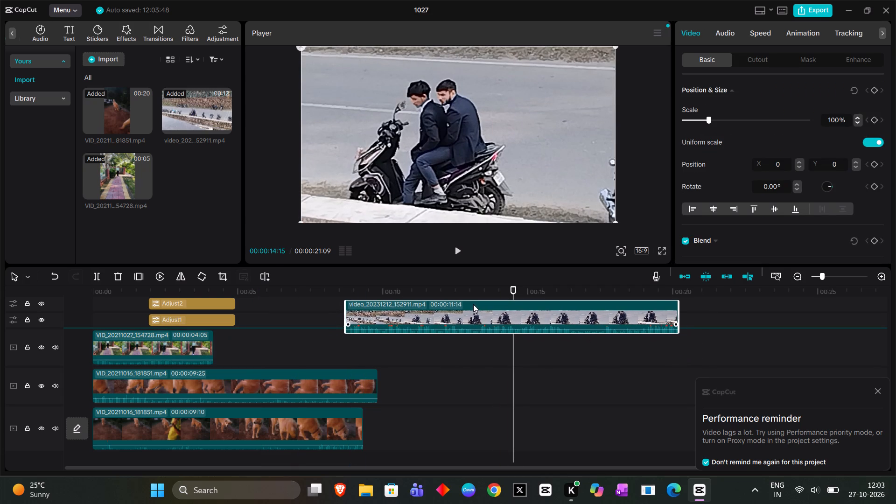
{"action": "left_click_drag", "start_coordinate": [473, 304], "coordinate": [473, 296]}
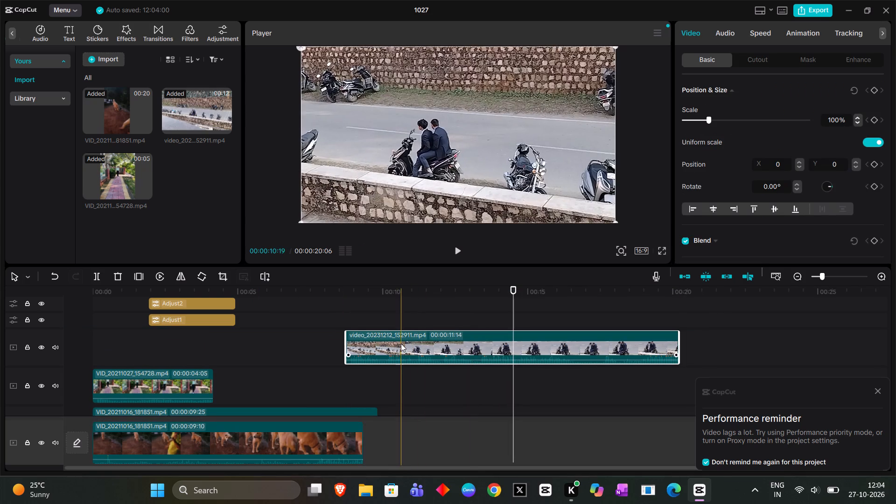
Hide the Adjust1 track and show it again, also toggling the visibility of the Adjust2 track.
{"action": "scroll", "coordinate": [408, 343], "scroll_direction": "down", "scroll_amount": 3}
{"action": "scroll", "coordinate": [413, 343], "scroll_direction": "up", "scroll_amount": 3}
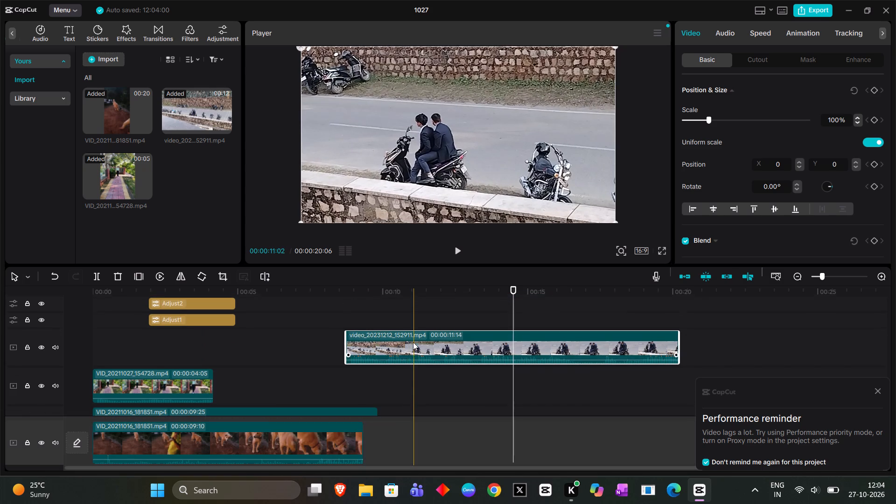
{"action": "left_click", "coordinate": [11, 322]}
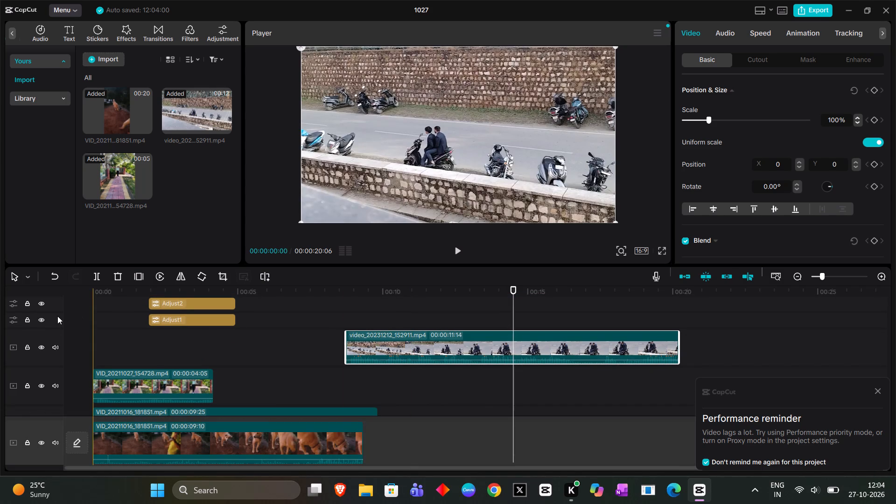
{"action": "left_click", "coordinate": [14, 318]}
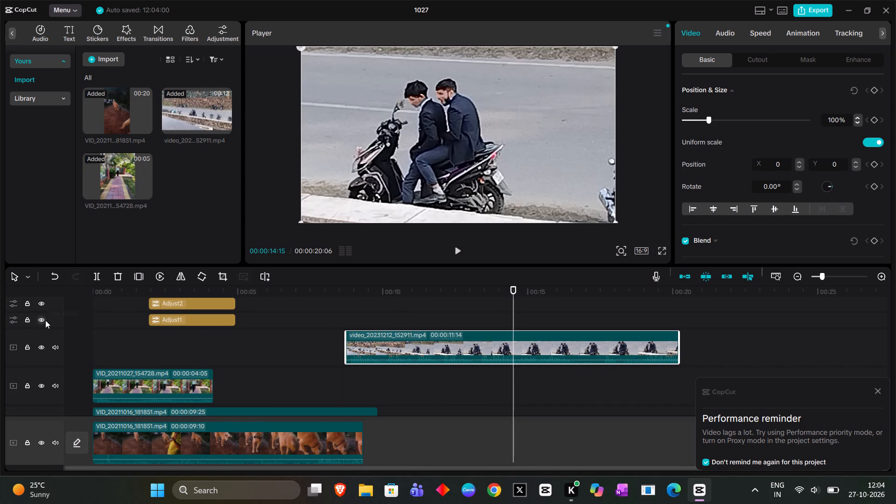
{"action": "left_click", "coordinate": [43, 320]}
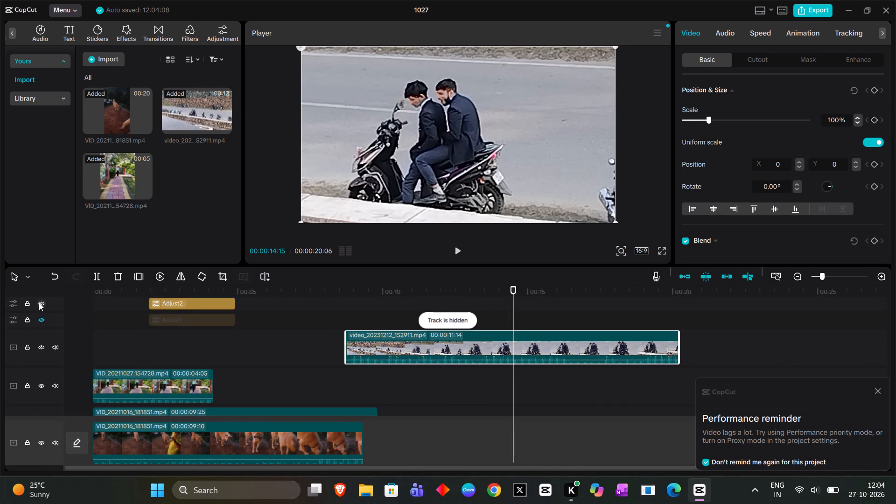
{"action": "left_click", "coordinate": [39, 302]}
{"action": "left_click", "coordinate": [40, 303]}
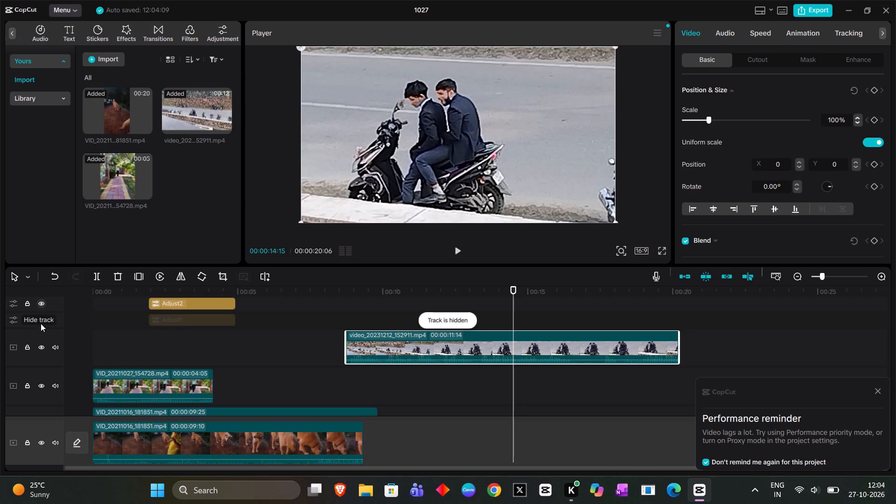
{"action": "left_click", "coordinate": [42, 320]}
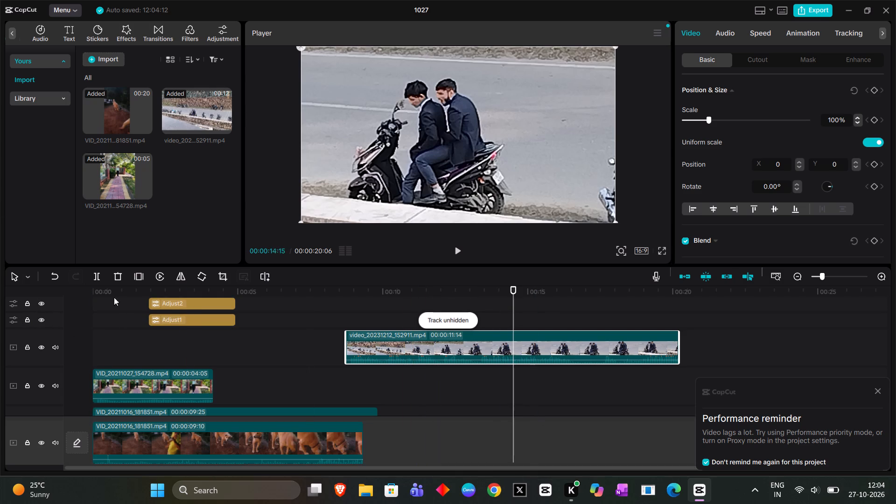
Select the Adjust1 adjustment layer to view its settings, and deselect it.
{"action": "left_click", "coordinate": [140, 316]}
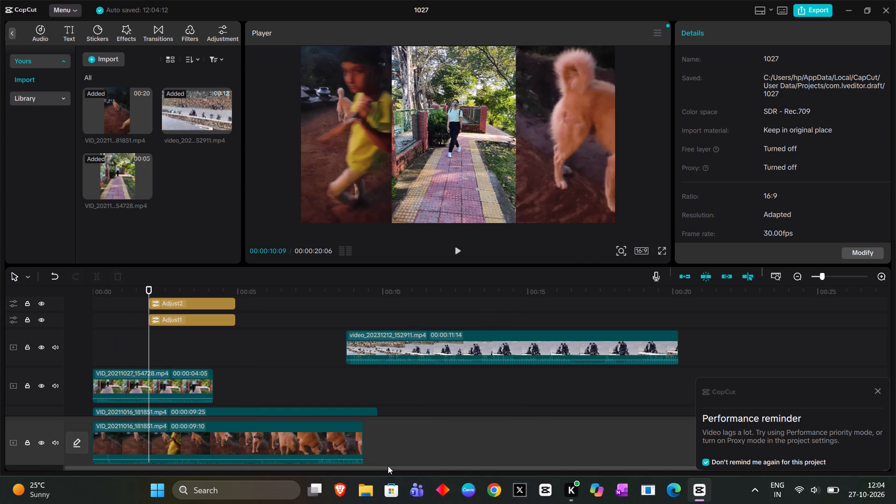
{"action": "left_click", "coordinate": [161, 319]}
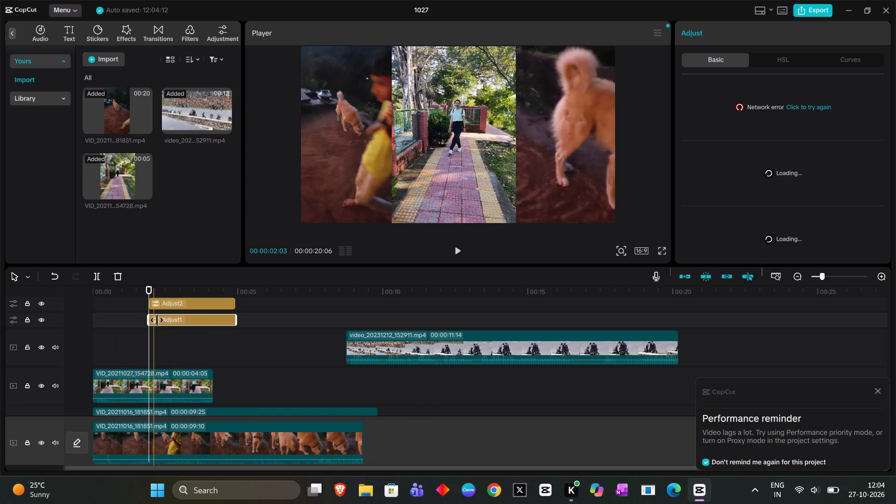
{"action": "left_click", "coordinate": [156, 319]}
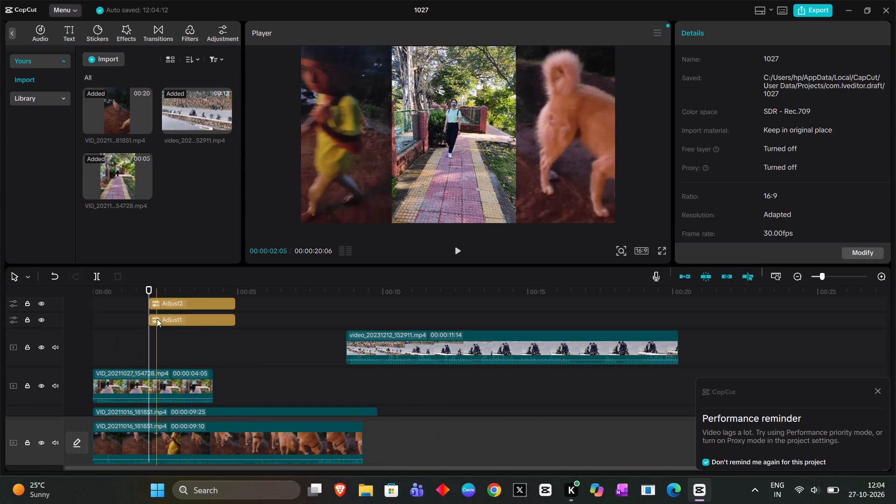
{"action": "left_click", "coordinate": [259, 367]}
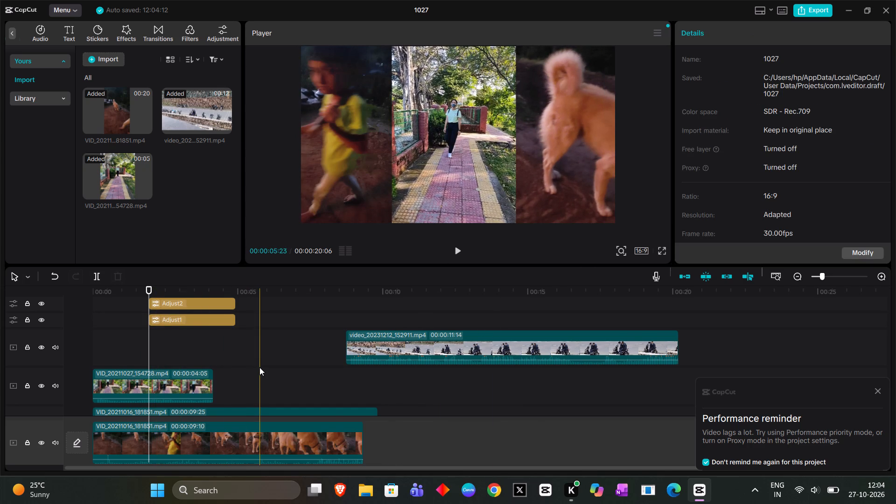
Move the 9:25-long VID_20211016_181851.mp4 clip along its track so it starts where the VID_20211027_154728.mp4 clip ends.
{"action": "scroll", "coordinate": [270, 364], "scroll_direction": "down", "scroll_amount": 4}
{"action": "scroll", "coordinate": [343, 393], "scroll_direction": "up", "scroll_amount": 2}
{"action": "left_click", "coordinate": [329, 401]}
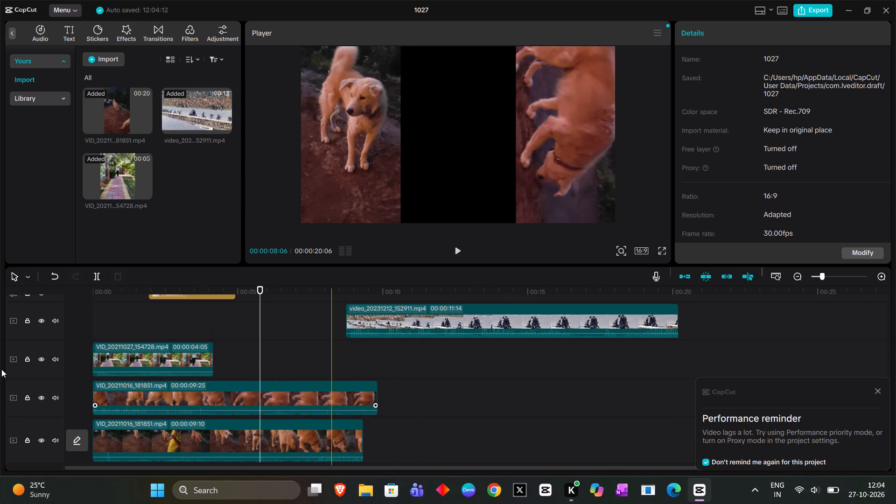
{"action": "scroll", "coordinate": [49, 181], "scroll_direction": "down", "scroll_amount": 1}
{"action": "left_click", "coordinate": [310, 390]}
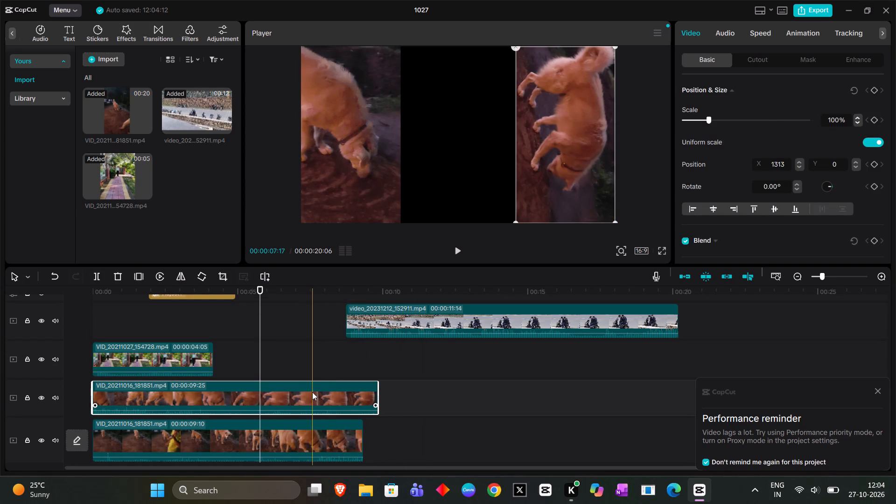
{"action": "left_click_drag", "start_coordinate": [308, 390], "coordinate": [339, 387]}
{"action": "left_click_drag", "start_coordinate": [371, 405], "coordinate": [363, 402]}
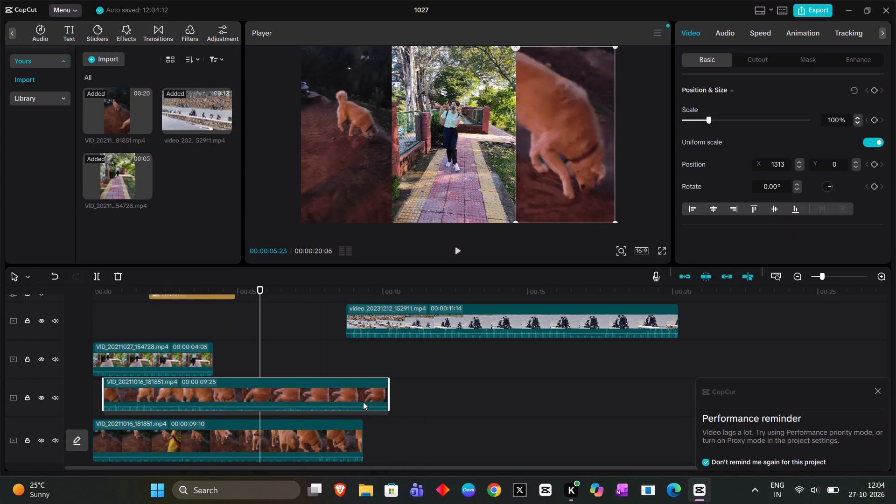
{"action": "left_click_drag", "start_coordinate": [363, 402], "coordinate": [503, 405]}
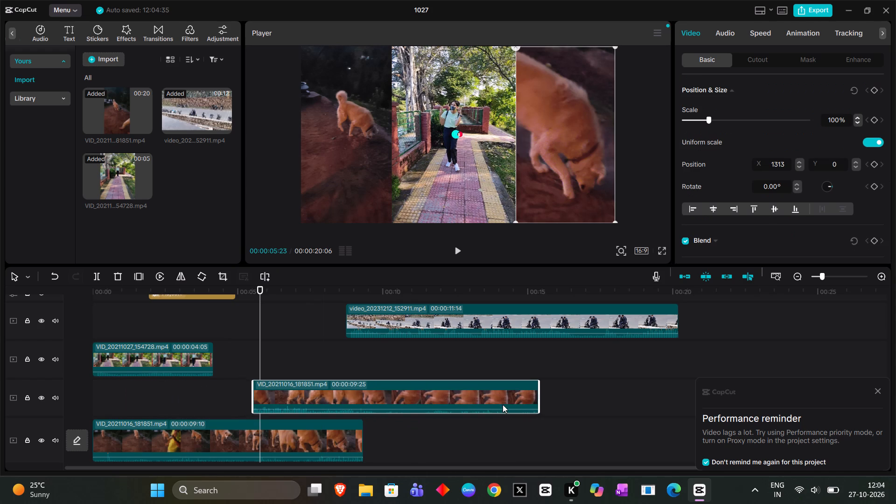
{"action": "left_click_drag", "start_coordinate": [503, 405], "coordinate": [504, 405]}
{"action": "left_click_drag", "start_coordinate": [292, 388], "coordinate": [248, 388]}
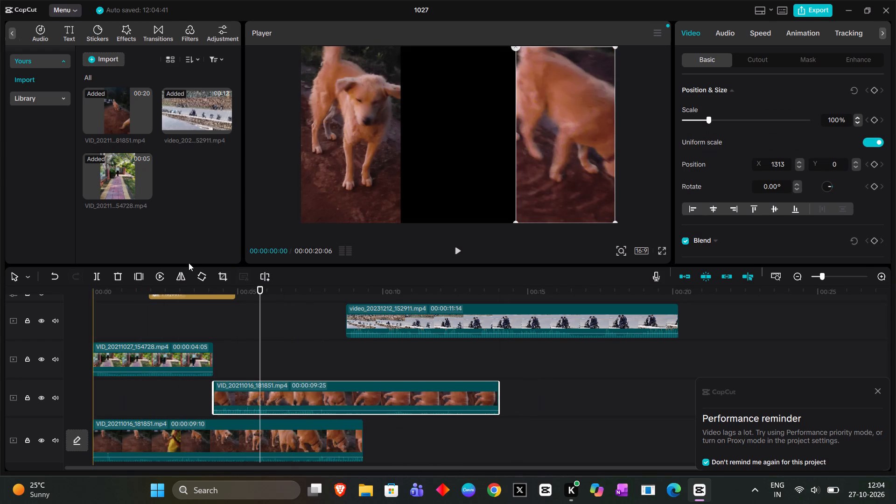
Move the video_20231212_152911.mp4 clip onto the same track as the VID_20211027_154728.mp4 clip, starting at about 13.6 seconds.
{"action": "left_click", "coordinate": [458, 247]}
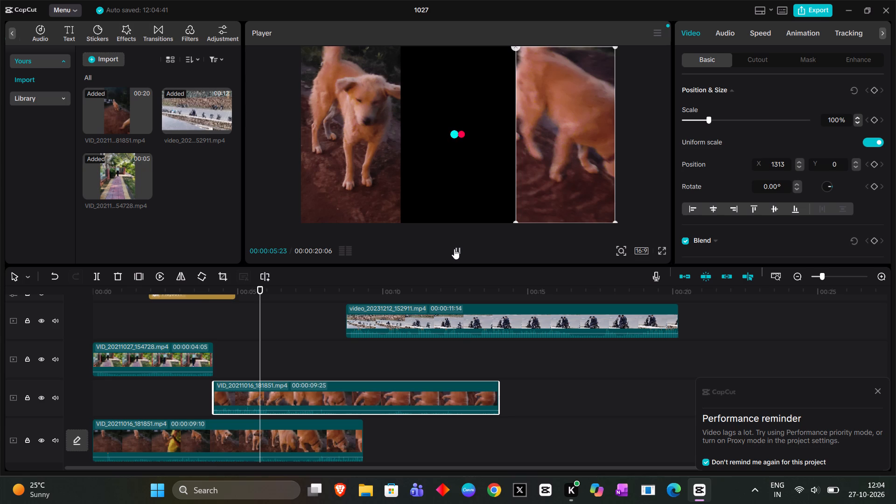
{"action": "left_click_drag", "start_coordinate": [484, 325], "coordinate": [511, 329]}
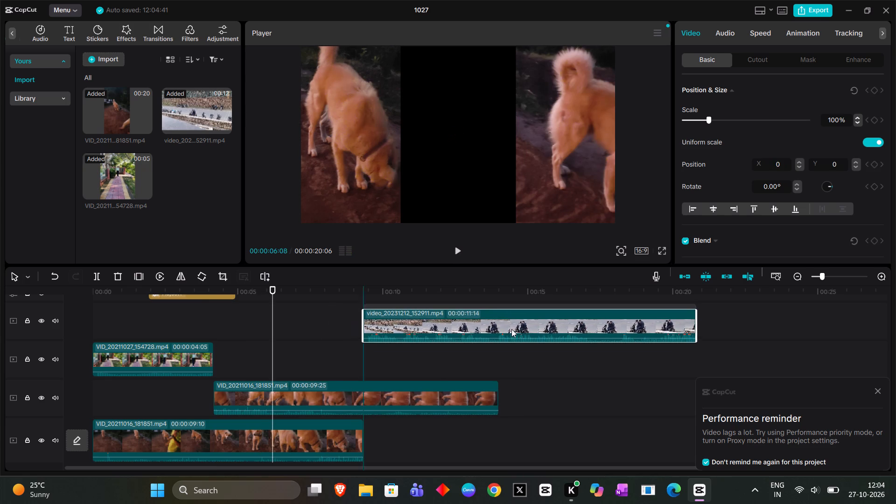
{"action": "left_click_drag", "start_coordinate": [511, 329], "coordinate": [627, 347]}
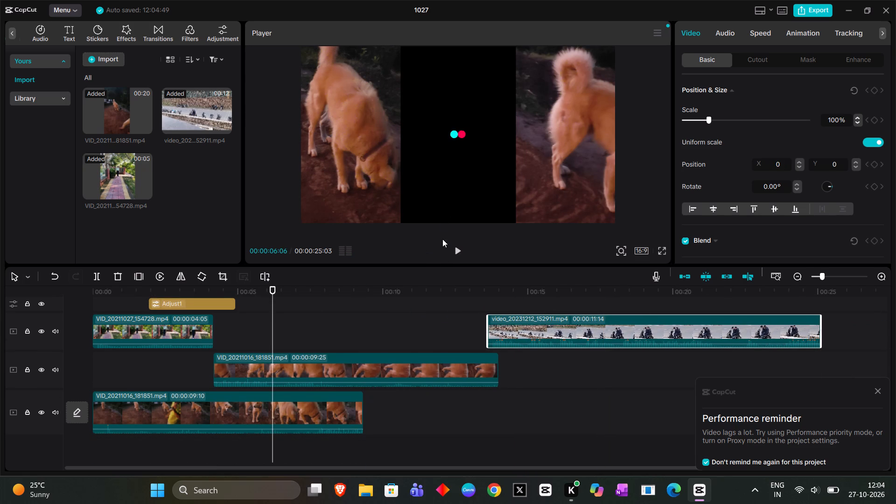
Play the rearranged timeline from the beginning to review the clip sequence, and stop playback.
{"action": "left_click", "coordinate": [456, 251]}
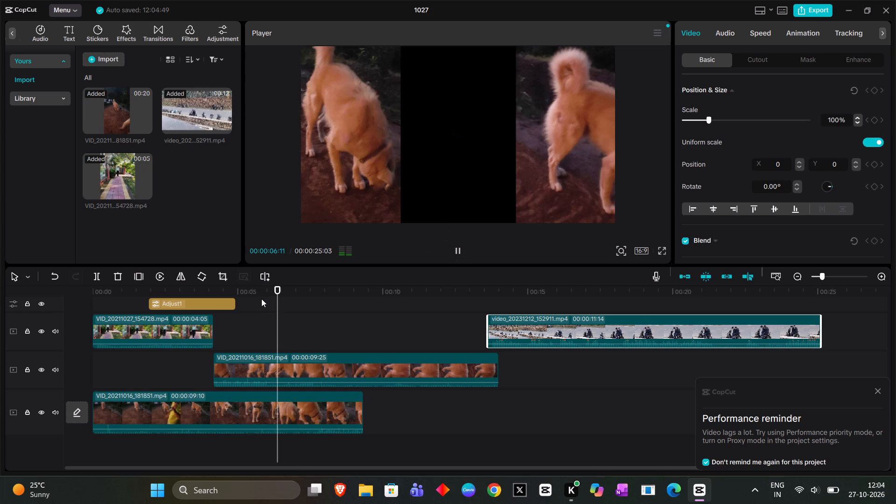
{"action": "left_click", "coordinate": [323, 286]}
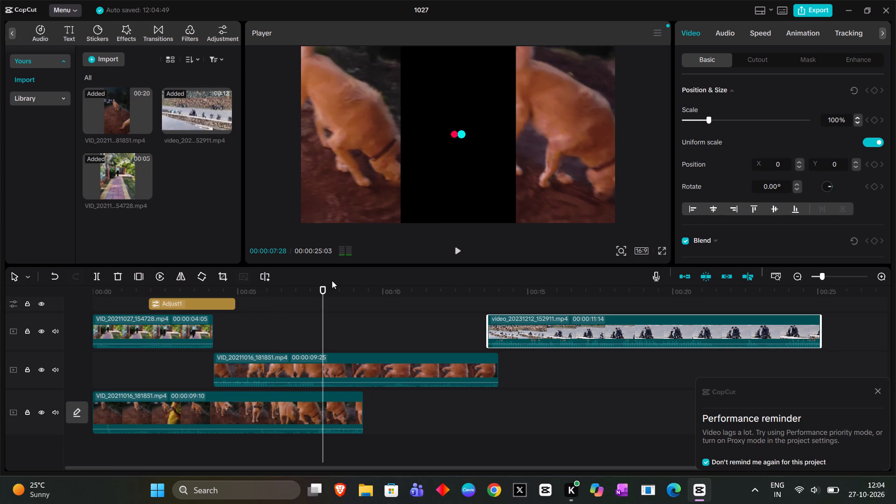
{"action": "left_click_drag", "start_coordinate": [312, 285], "coordinate": [322, 287]}
{"action": "left_click_drag", "start_coordinate": [322, 287], "coordinate": [137, 332]}
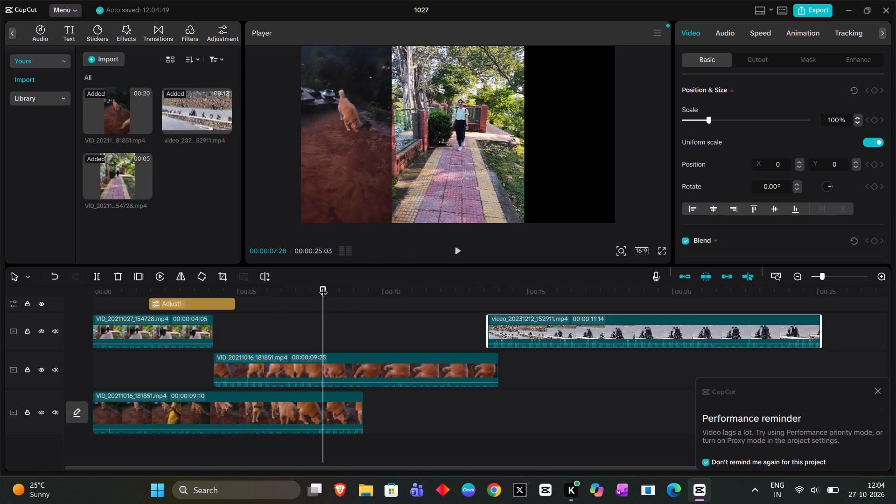
{"action": "left_click", "coordinate": [323, 287]}
{"action": "left_click_drag", "start_coordinate": [323, 287], "coordinate": [34, 319]}
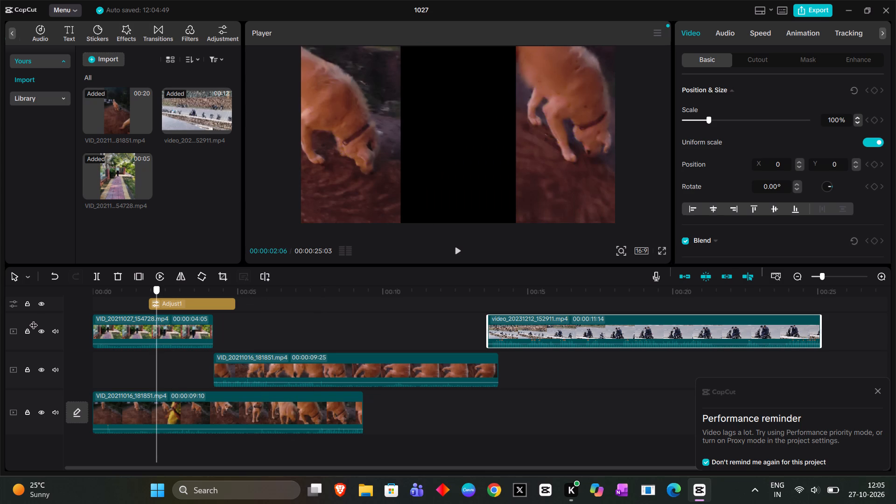
{"action": "left_click_drag", "start_coordinate": [34, 319], "coordinate": [0, 327]}
{"action": "left_click", "coordinate": [456, 251]}
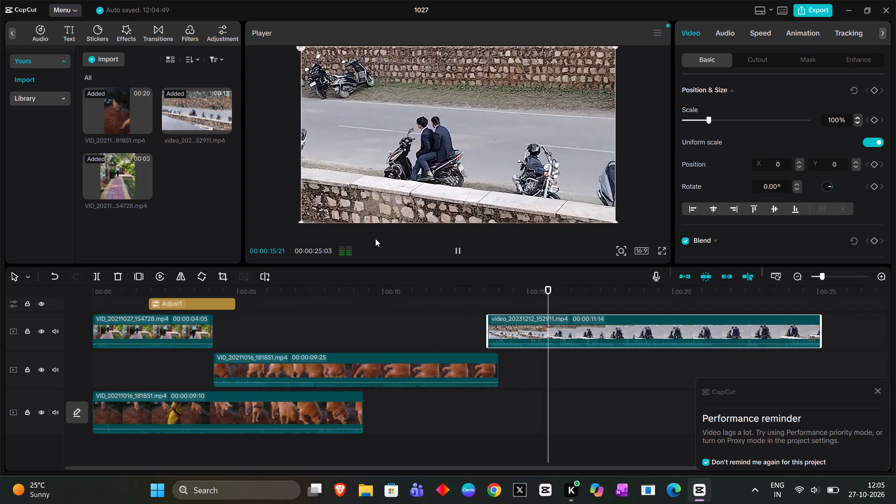
{"action": "left_click", "coordinate": [323, 320]}
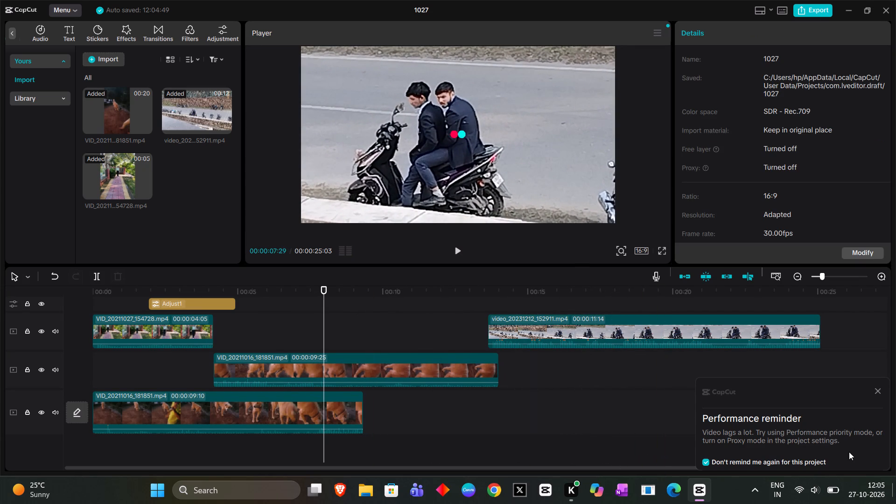
Dismiss the Performance reminder notification.
{"action": "left_click", "coordinate": [877, 387]}
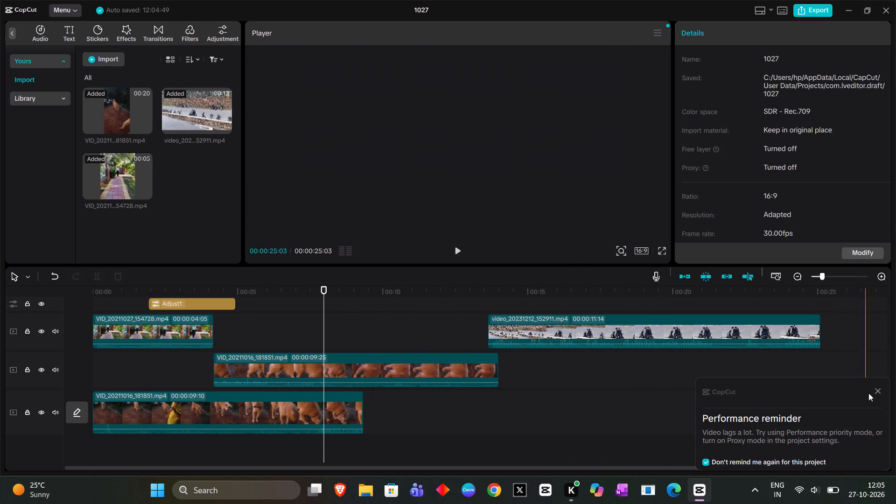
{"action": "left_click", "coordinate": [880, 390]}
{"action": "left_click", "coordinate": [879, 392]}
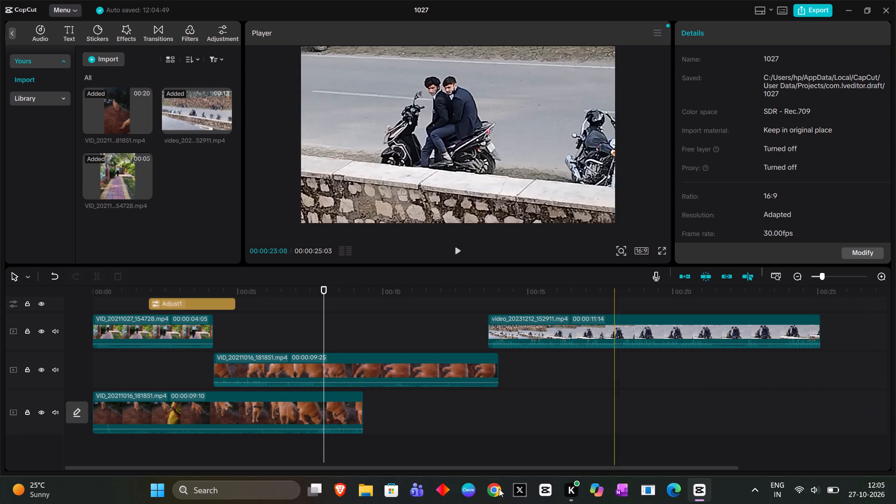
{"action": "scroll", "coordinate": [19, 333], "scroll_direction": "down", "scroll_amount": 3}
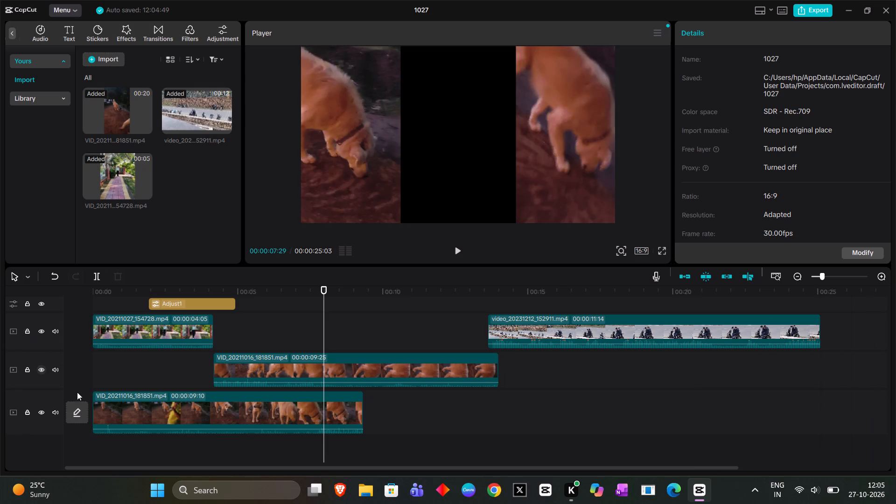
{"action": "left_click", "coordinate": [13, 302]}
Switch the imported media list from thumbnail grid to filmstrip view.
{"action": "left_click", "coordinate": [175, 59]}
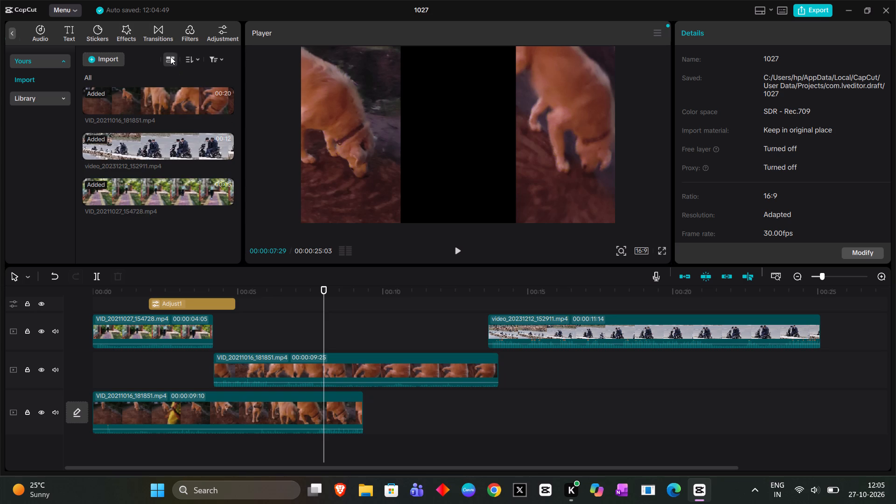
{"action": "scroll", "coordinate": [158, 89], "scroll_direction": "down", "scroll_amount": 2}
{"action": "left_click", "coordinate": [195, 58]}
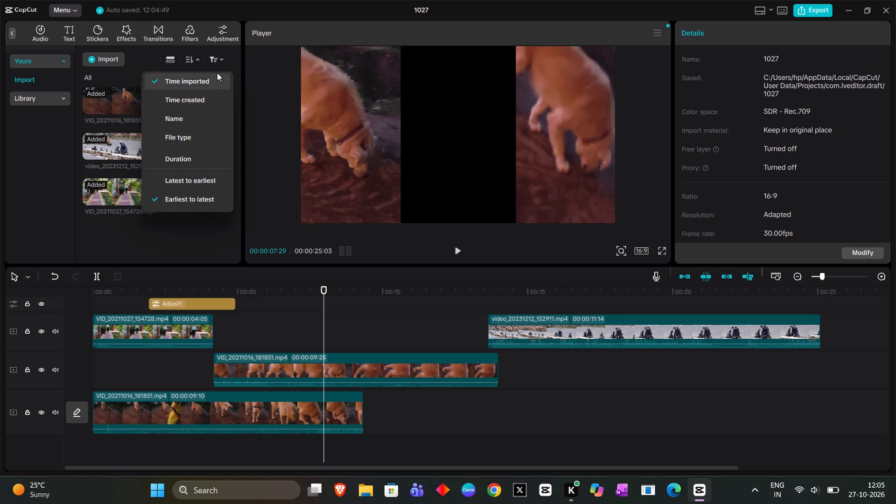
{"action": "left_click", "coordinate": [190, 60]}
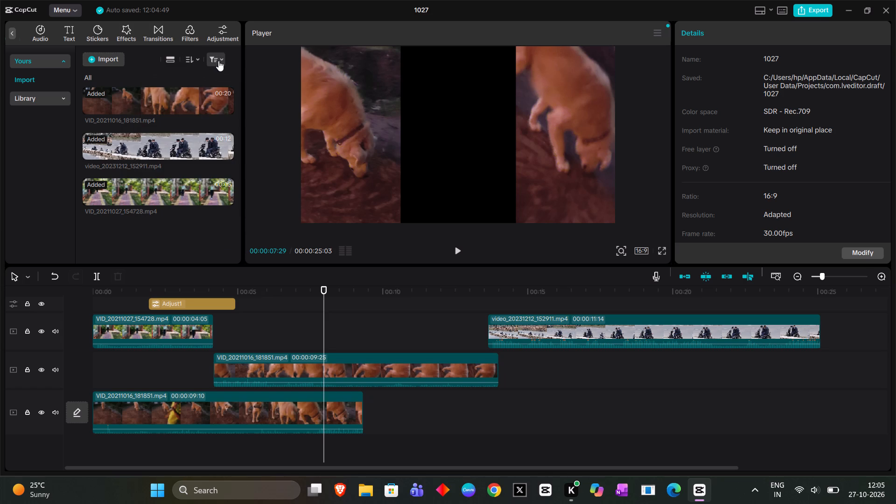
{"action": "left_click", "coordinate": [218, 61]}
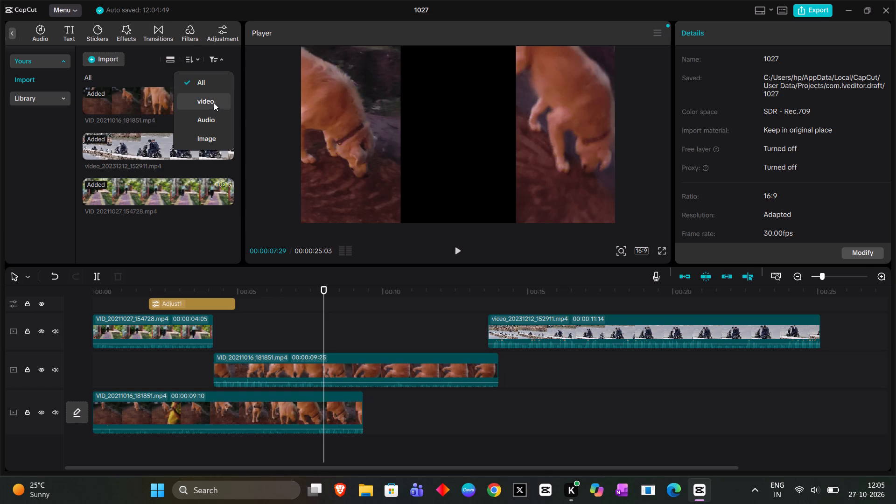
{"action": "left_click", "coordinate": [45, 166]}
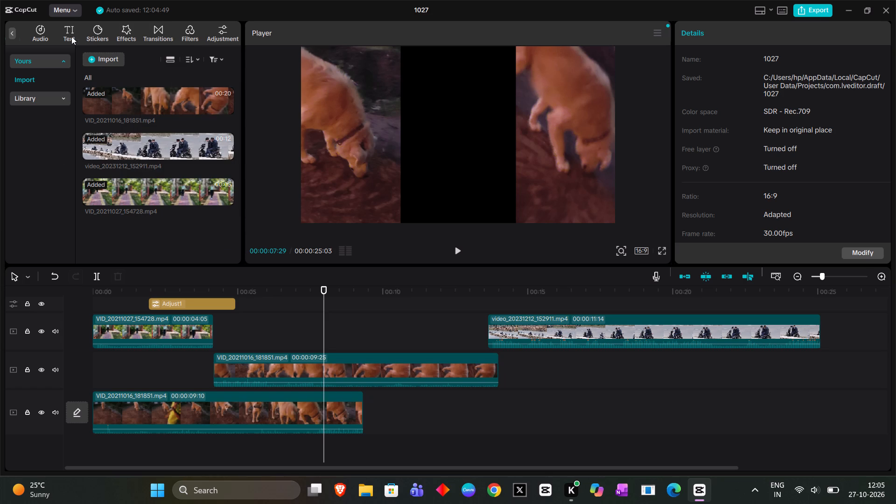
Add a Default text clip to the timeline at the playhead, 00:00:07:29.
{"action": "left_click", "coordinate": [69, 35]}
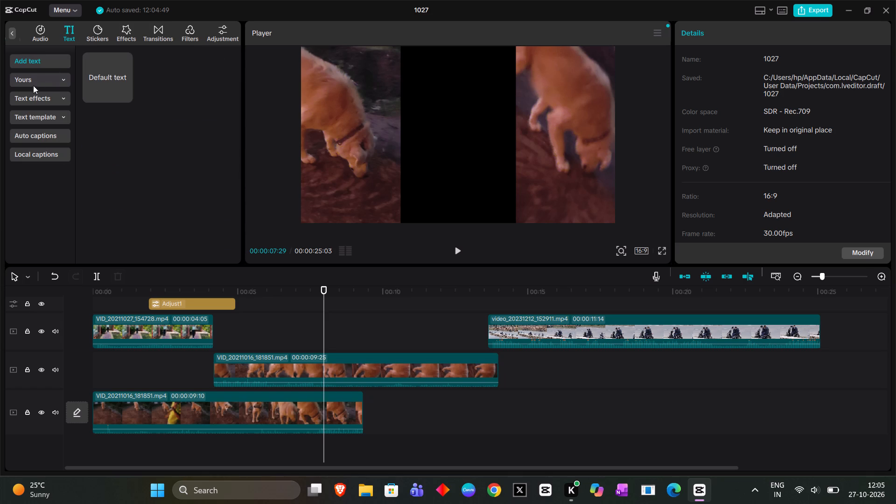
{"action": "left_click", "coordinate": [42, 81]}
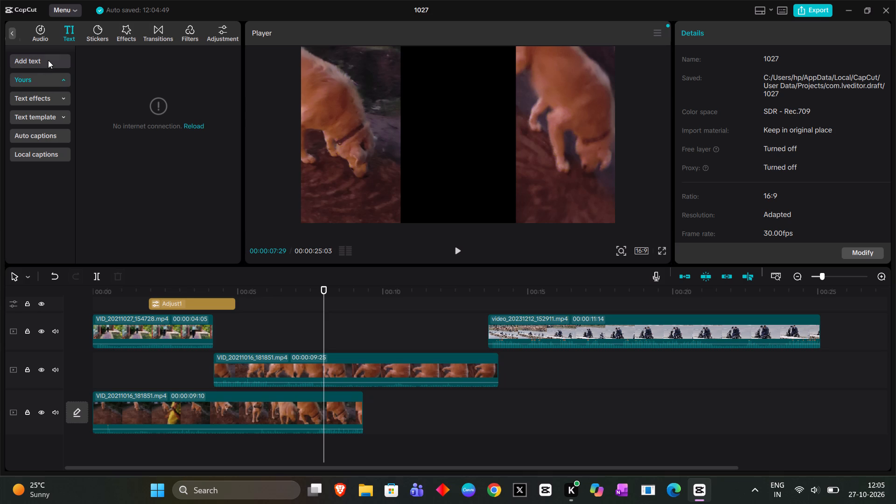
{"action": "left_click", "coordinate": [48, 60]}
{"action": "left_click", "coordinate": [101, 72]}
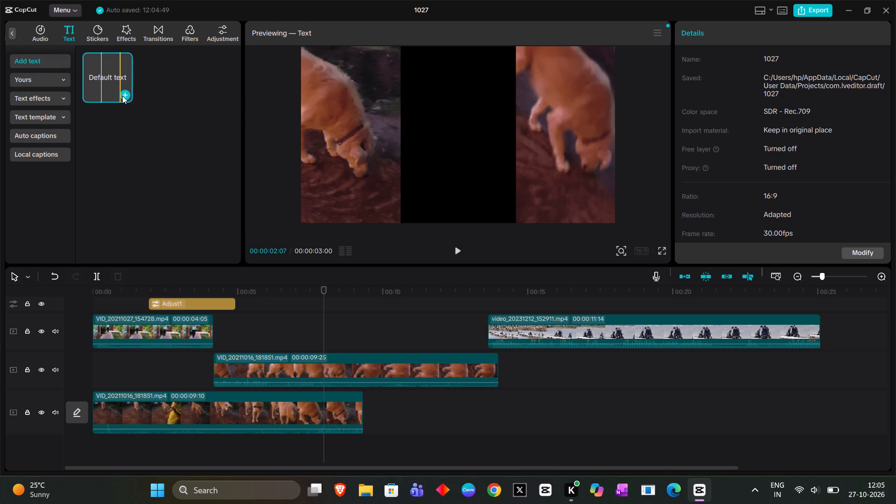
{"action": "left_click", "coordinate": [126, 94]}
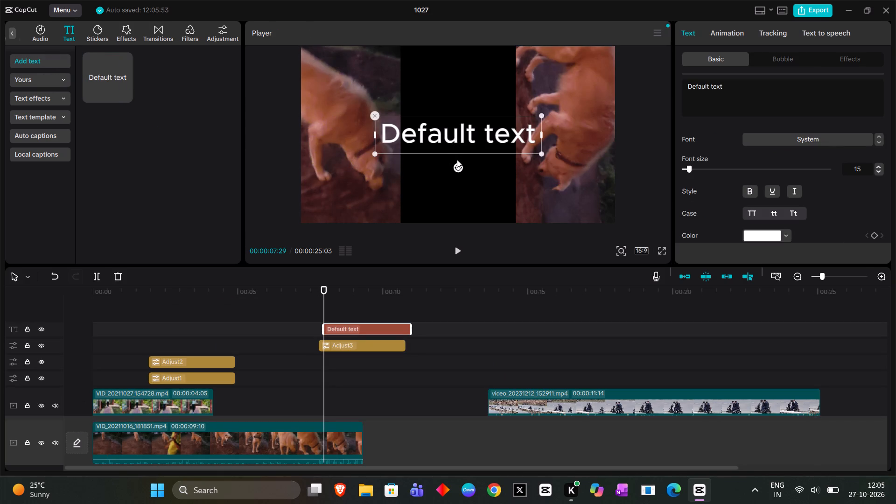
Move the Default text caption from the centre of the video frame to its top edge, slightly left of centre.
{"action": "left_click_drag", "start_coordinate": [538, 132], "coordinate": [524, 133]}
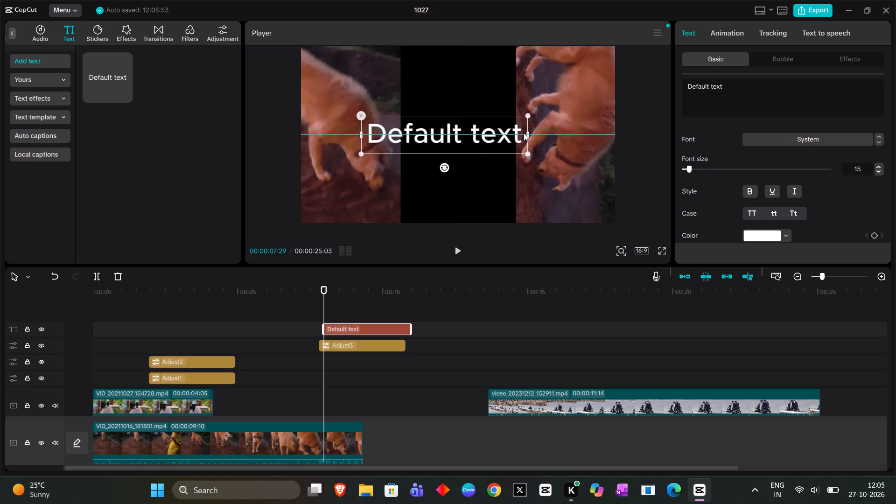
{"action": "left_click_drag", "start_coordinate": [524, 133], "coordinate": [515, 74]}
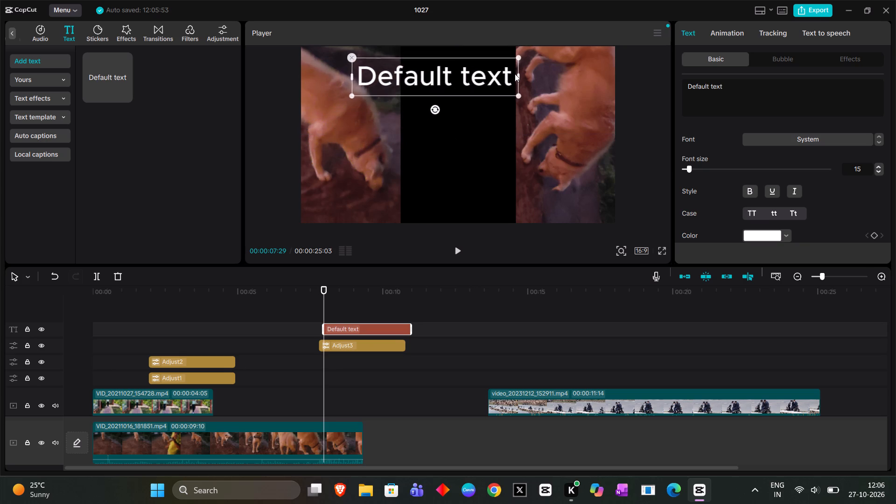
{"action": "left_click_drag", "start_coordinate": [515, 74], "coordinate": [521, 70]}
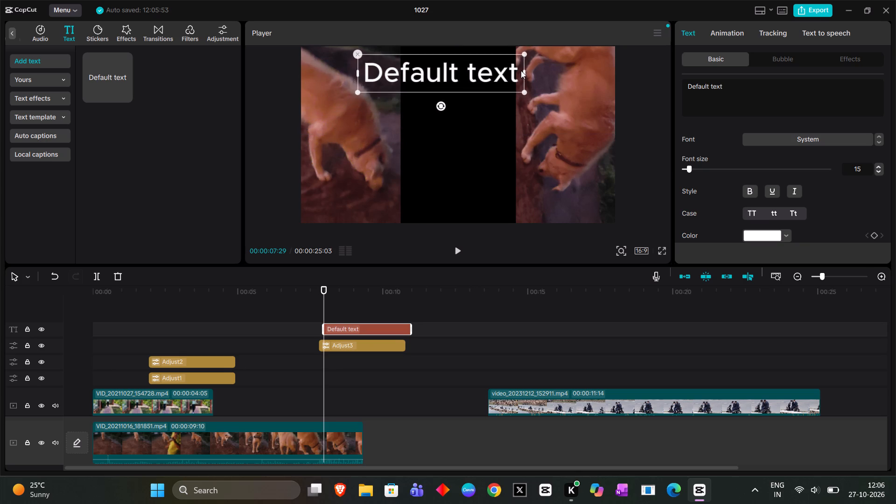
{"action": "left_click_drag", "start_coordinate": [521, 70], "coordinate": [522, 65]}
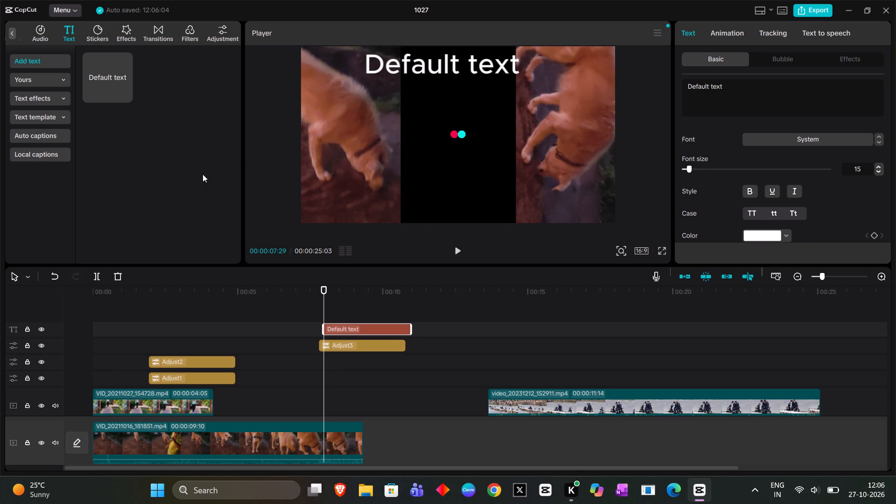
{"action": "left_click", "coordinate": [167, 175]}
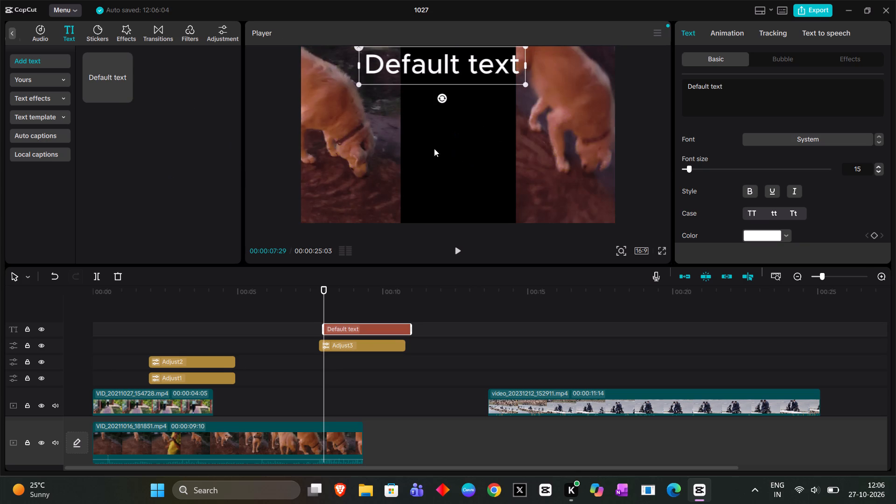
Try to load the text effects library by reloading it.
{"action": "left_click", "coordinate": [39, 95]}
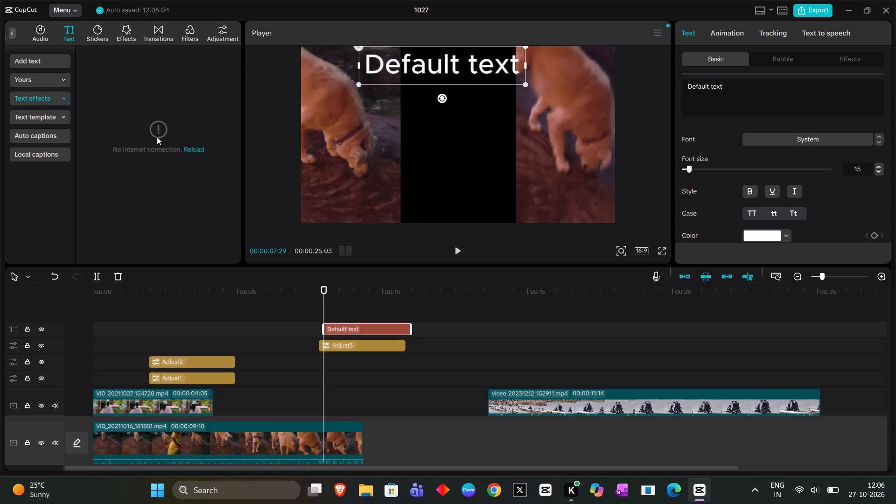
{"action": "left_click", "coordinate": [196, 149]}
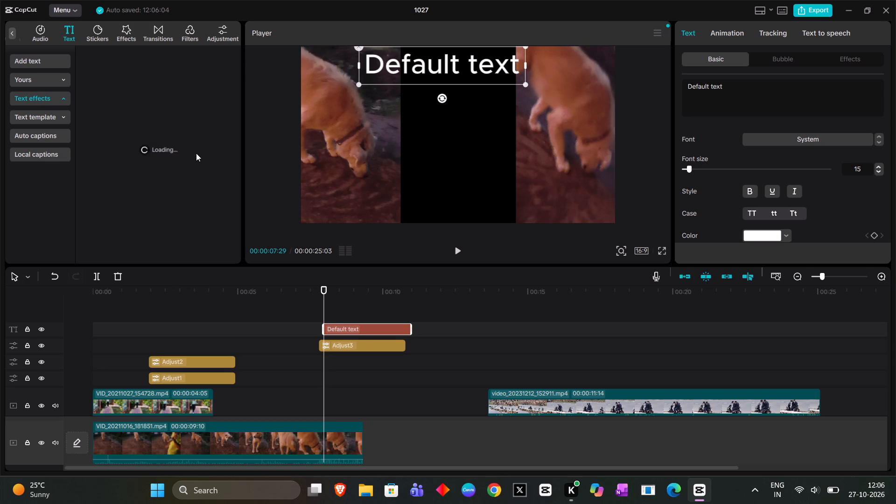
{"action": "left_click", "coordinate": [196, 150]}
{"action": "scroll", "coordinate": [205, 144], "scroll_direction": "down", "scroll_amount": 2}
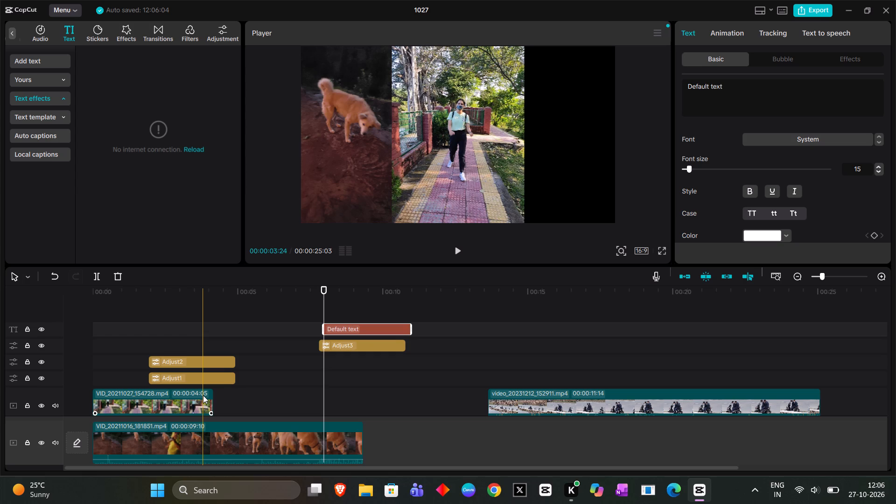
{"action": "left_click", "coordinate": [198, 149]}
{"action": "left_click", "coordinate": [54, 59]}
Try to load the stickers library by reloading it.
{"action": "left_click", "coordinate": [94, 30]}
{"action": "left_click", "coordinate": [196, 126]}
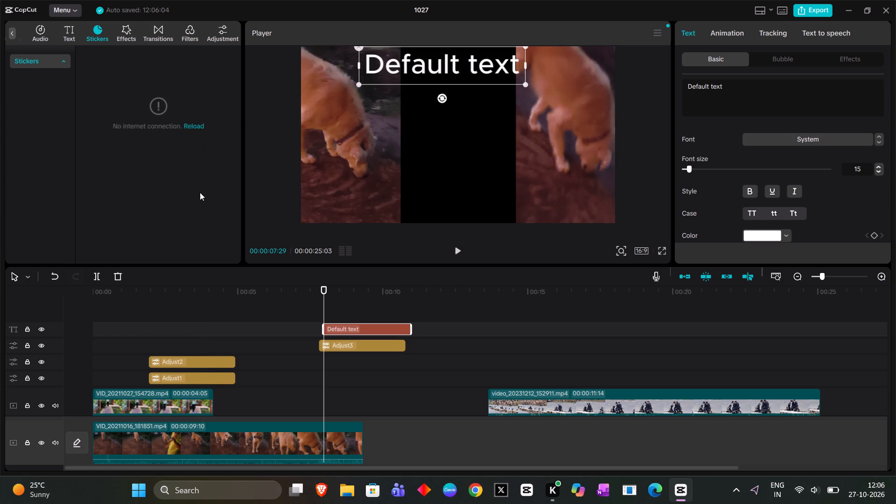
{"action": "left_click", "coordinate": [196, 126]}
{"action": "left_click", "coordinate": [191, 125]}
{"action": "left_click", "coordinate": [70, 36]}
{"action": "left_click", "coordinate": [102, 33]}
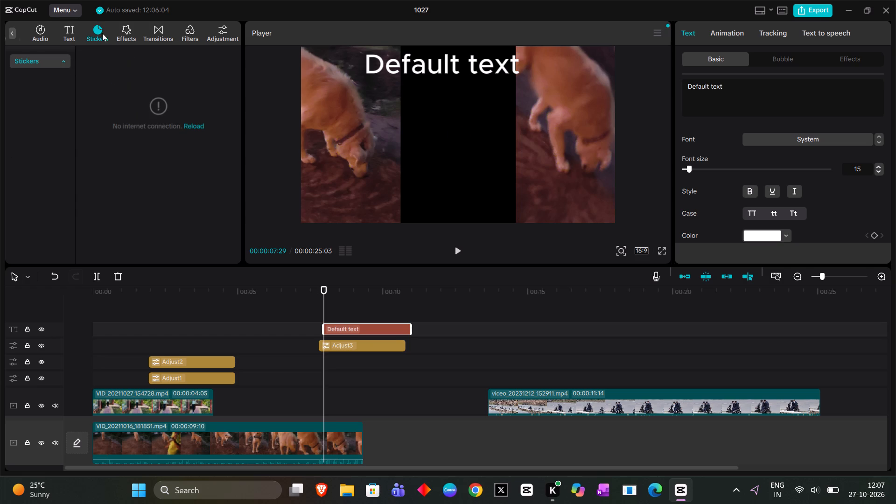
Try to load the video effects library by reloading it.
{"action": "left_click", "coordinate": [134, 29]}
{"action": "left_click", "coordinate": [127, 30]}
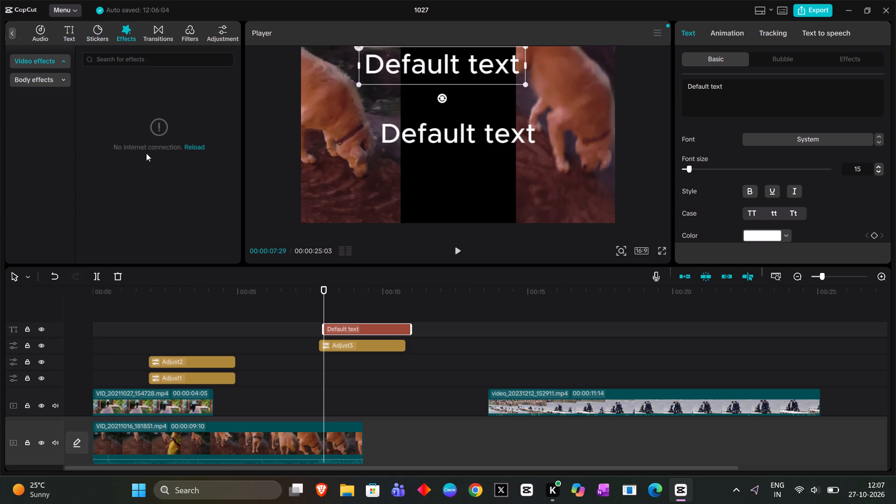
{"action": "left_click", "coordinate": [200, 146]}
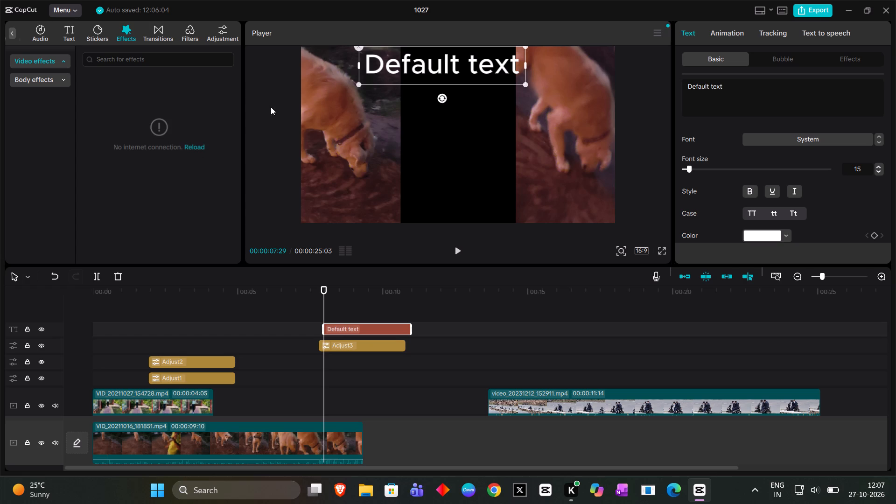
{"action": "left_click", "coordinate": [191, 146]}
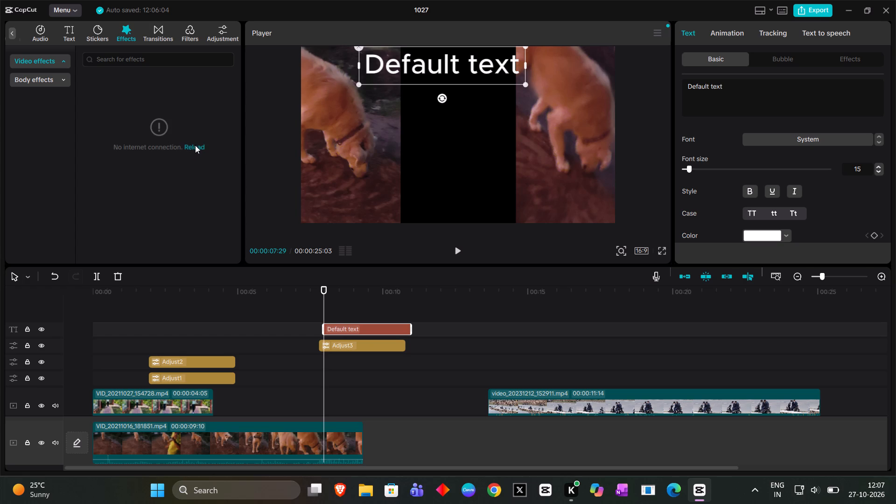
{"action": "left_click", "coordinate": [195, 145]}
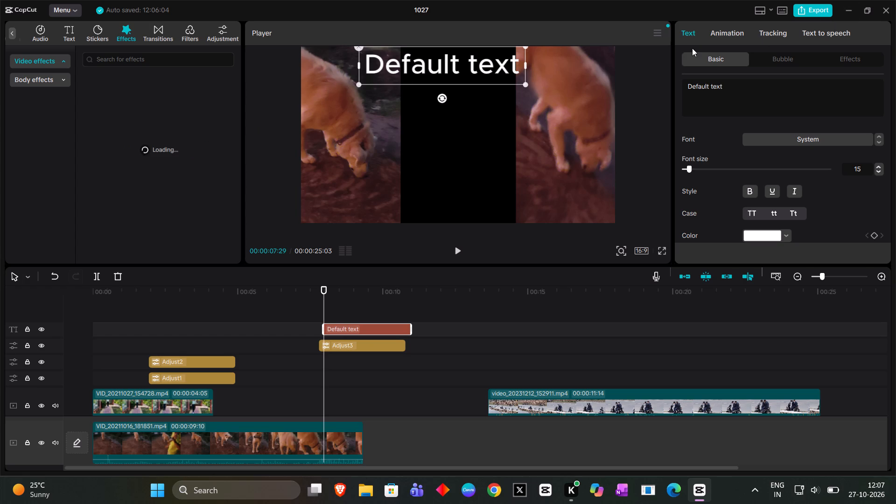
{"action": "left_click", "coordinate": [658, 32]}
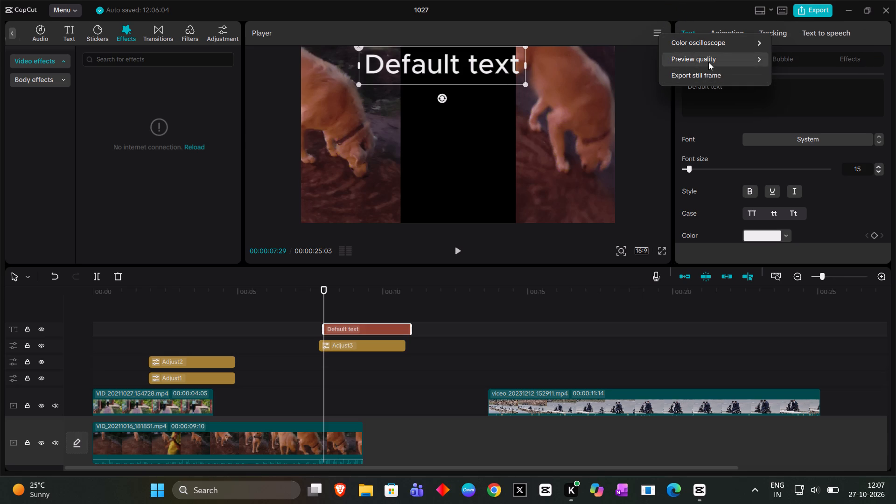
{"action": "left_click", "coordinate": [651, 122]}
Try to load the Default text clip's animations and view its tracking options.
{"action": "left_click", "coordinate": [722, 27]}
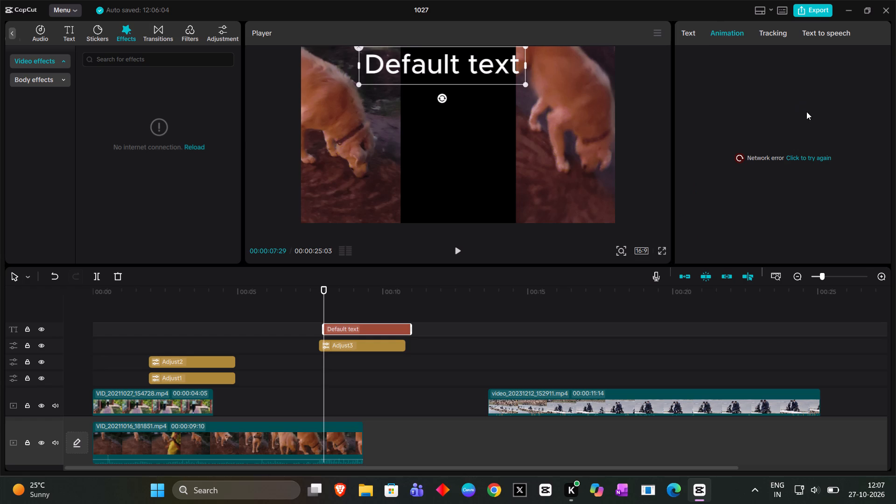
{"action": "left_click", "coordinate": [812, 158]}
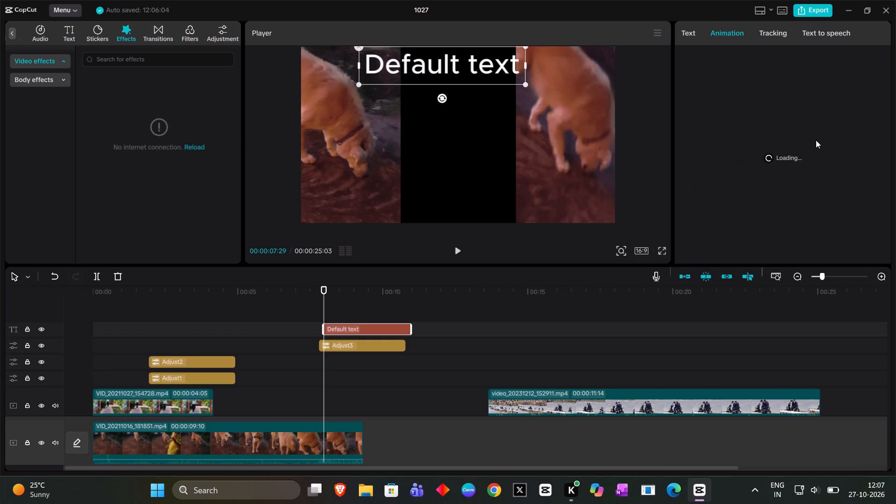
{"action": "left_click", "coordinate": [768, 31]}
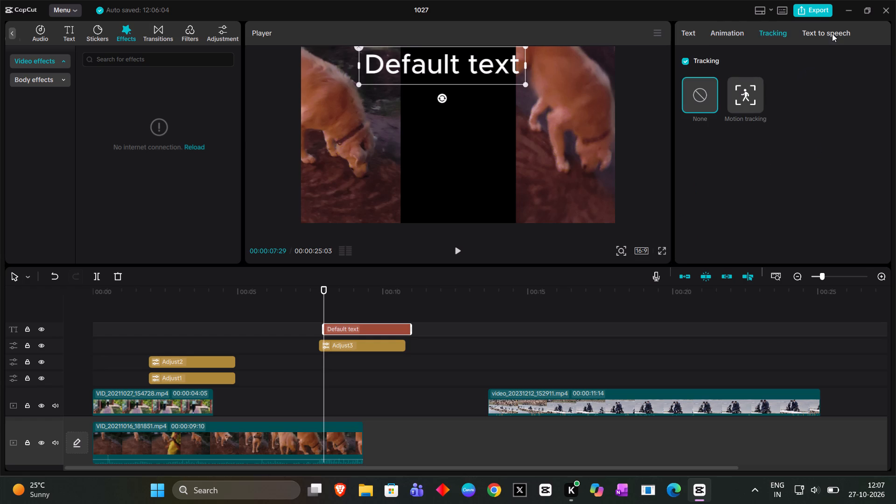
Apply the yellow preset style with black outline to the Default text caption.
{"action": "left_click", "coordinate": [693, 29]}
{"action": "scroll", "coordinate": [770, 130], "scroll_direction": "down", "scroll_amount": 3}
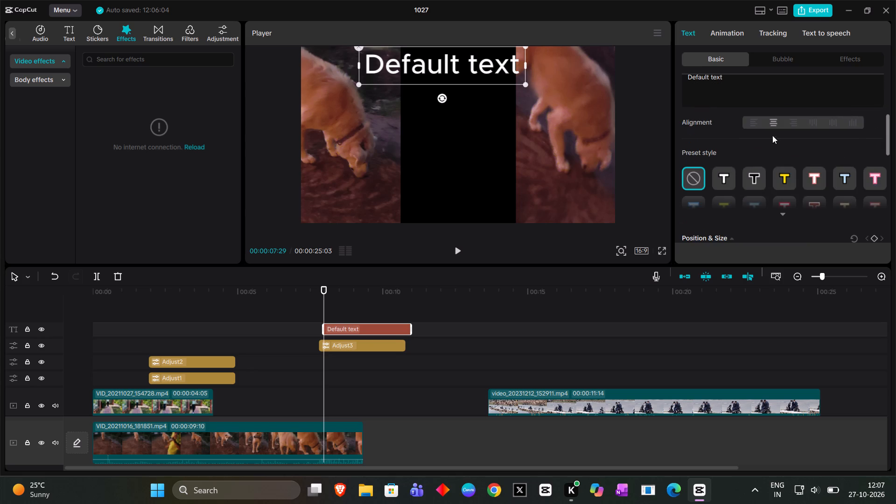
{"action": "scroll", "coordinate": [807, 183], "scroll_direction": "up", "scroll_amount": 1}
{"action": "scroll", "coordinate": [769, 159], "scroll_direction": "down", "scroll_amount": 2}
{"action": "left_click", "coordinate": [791, 128]}
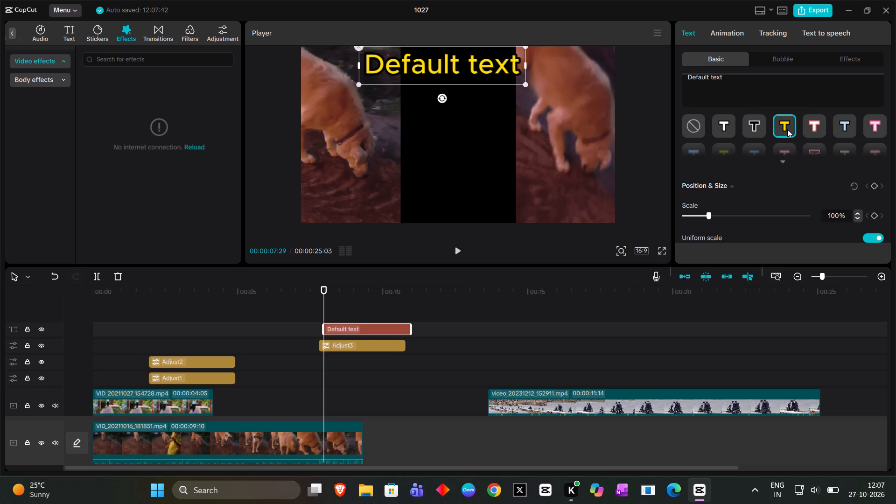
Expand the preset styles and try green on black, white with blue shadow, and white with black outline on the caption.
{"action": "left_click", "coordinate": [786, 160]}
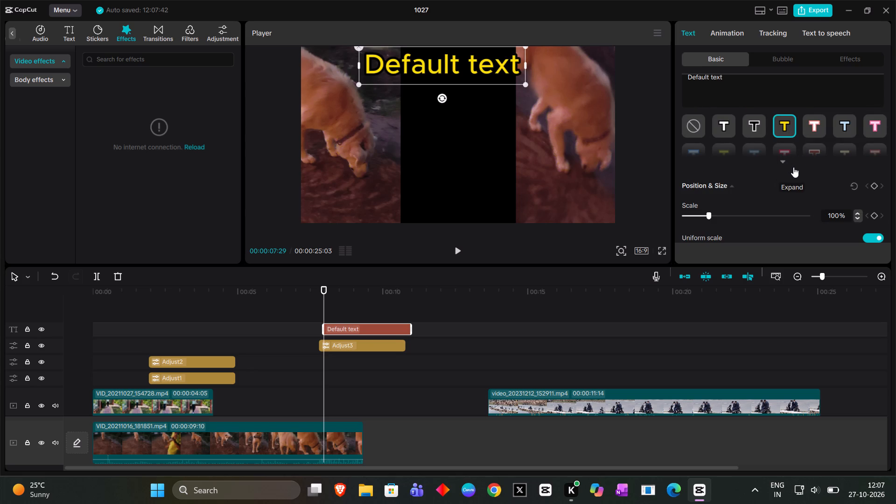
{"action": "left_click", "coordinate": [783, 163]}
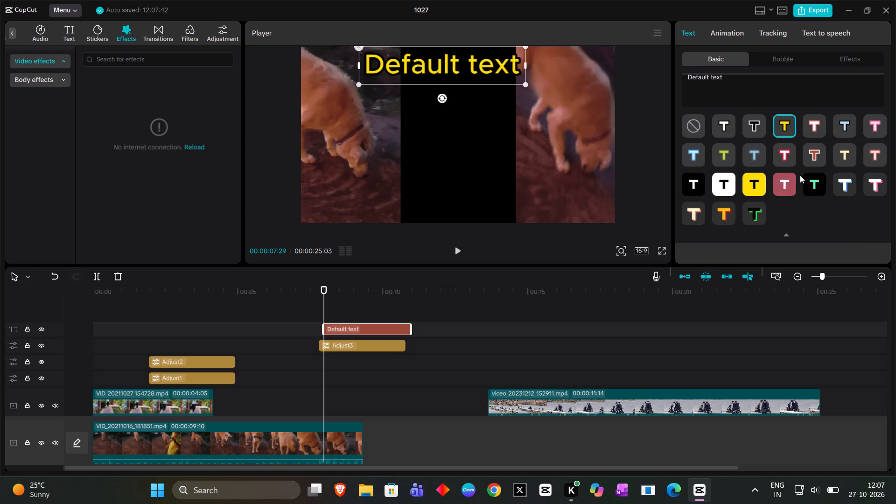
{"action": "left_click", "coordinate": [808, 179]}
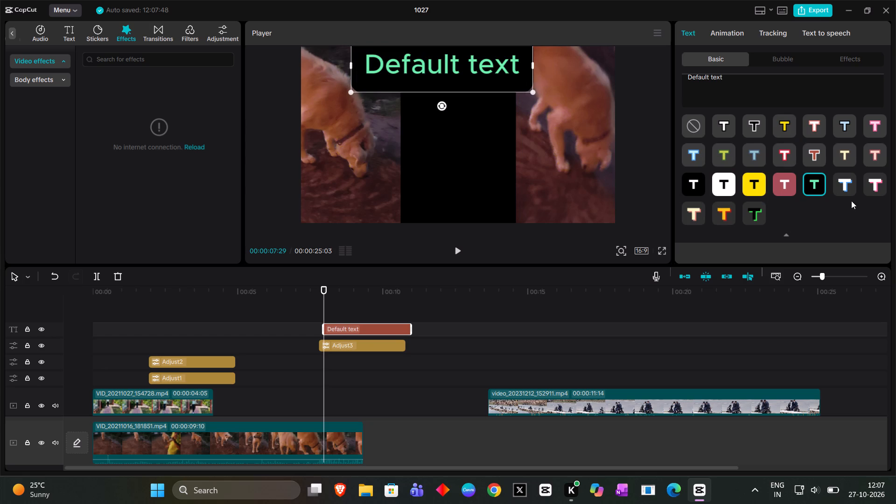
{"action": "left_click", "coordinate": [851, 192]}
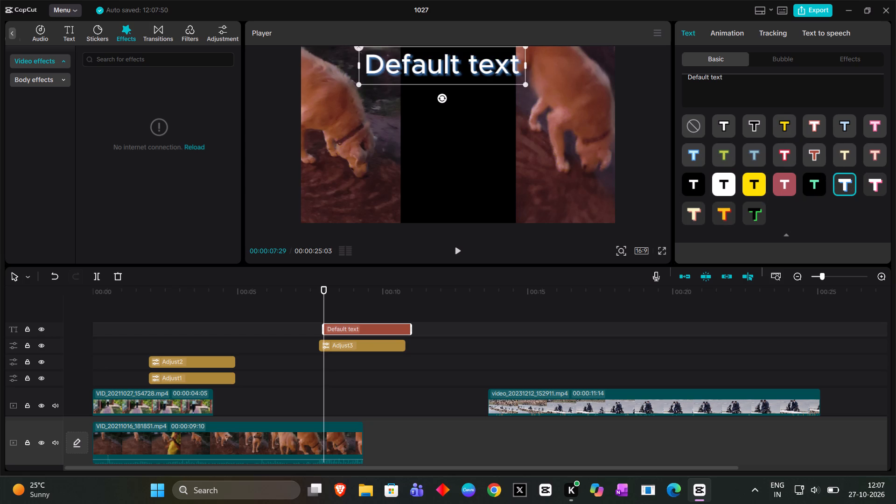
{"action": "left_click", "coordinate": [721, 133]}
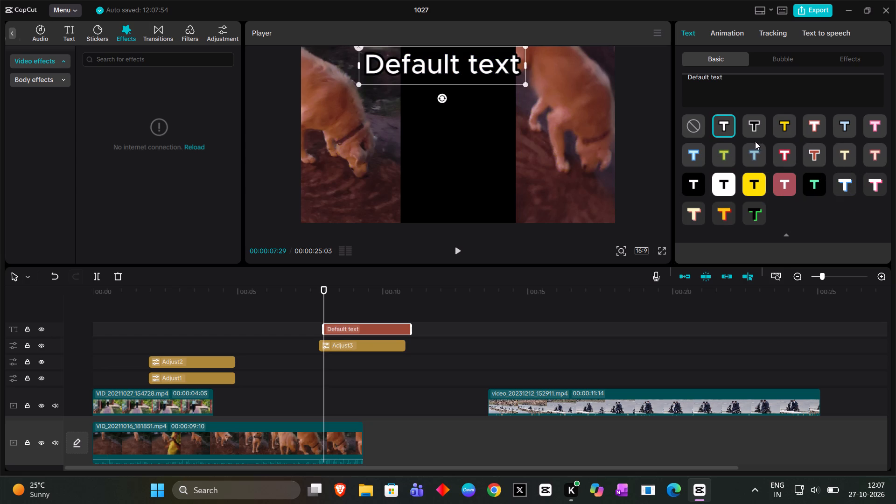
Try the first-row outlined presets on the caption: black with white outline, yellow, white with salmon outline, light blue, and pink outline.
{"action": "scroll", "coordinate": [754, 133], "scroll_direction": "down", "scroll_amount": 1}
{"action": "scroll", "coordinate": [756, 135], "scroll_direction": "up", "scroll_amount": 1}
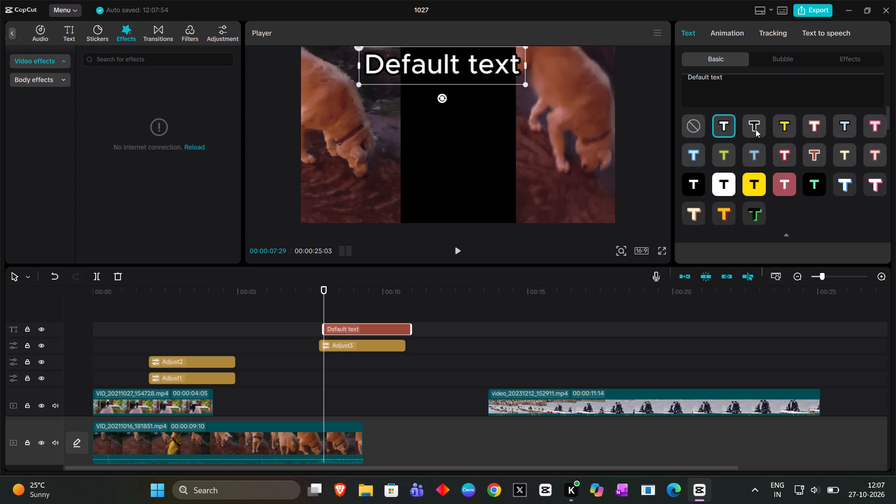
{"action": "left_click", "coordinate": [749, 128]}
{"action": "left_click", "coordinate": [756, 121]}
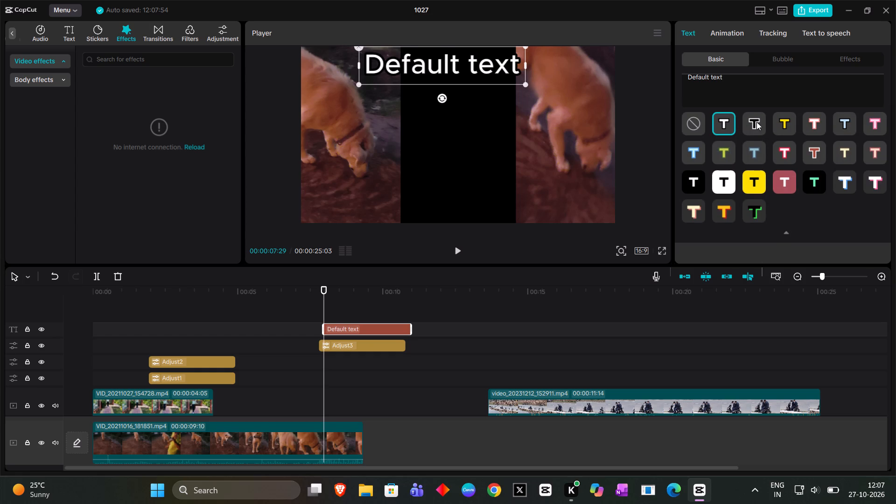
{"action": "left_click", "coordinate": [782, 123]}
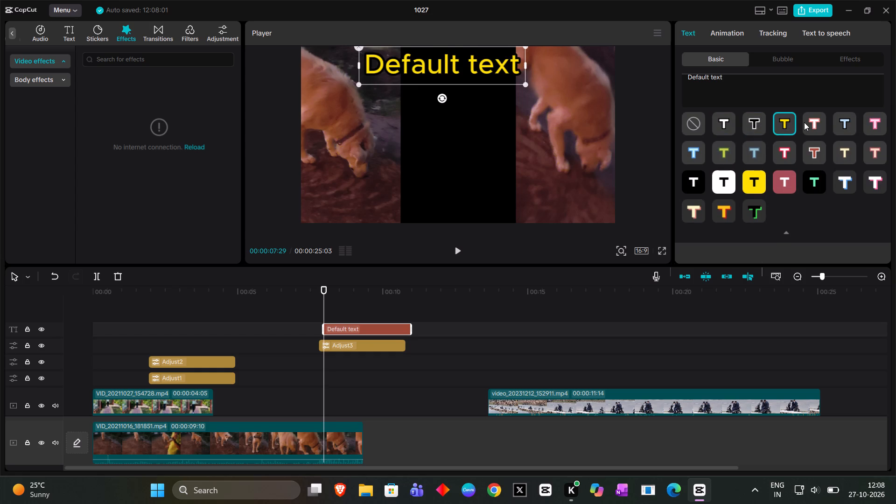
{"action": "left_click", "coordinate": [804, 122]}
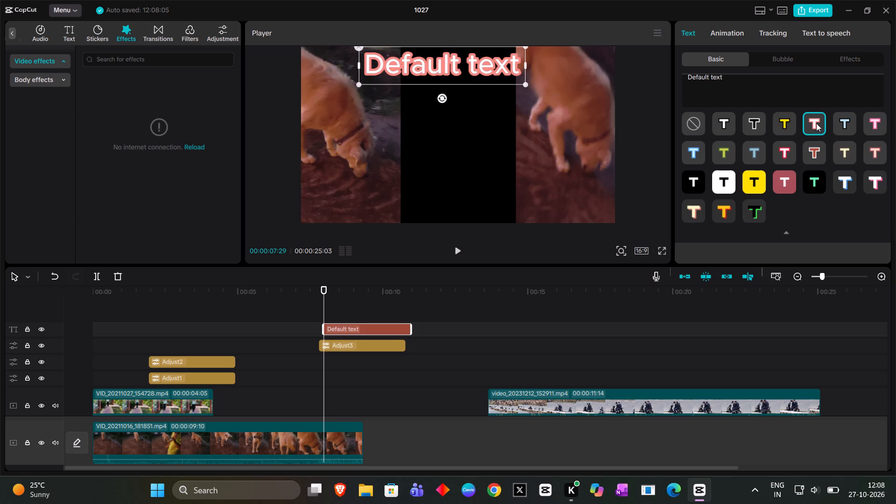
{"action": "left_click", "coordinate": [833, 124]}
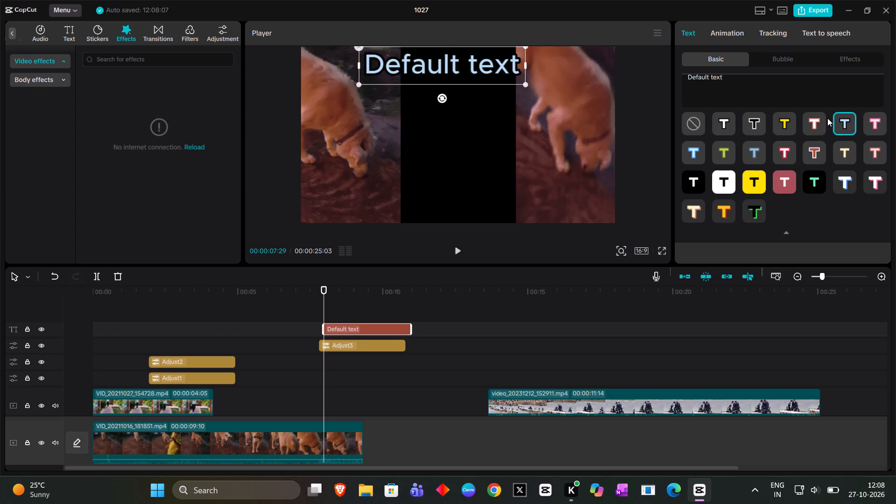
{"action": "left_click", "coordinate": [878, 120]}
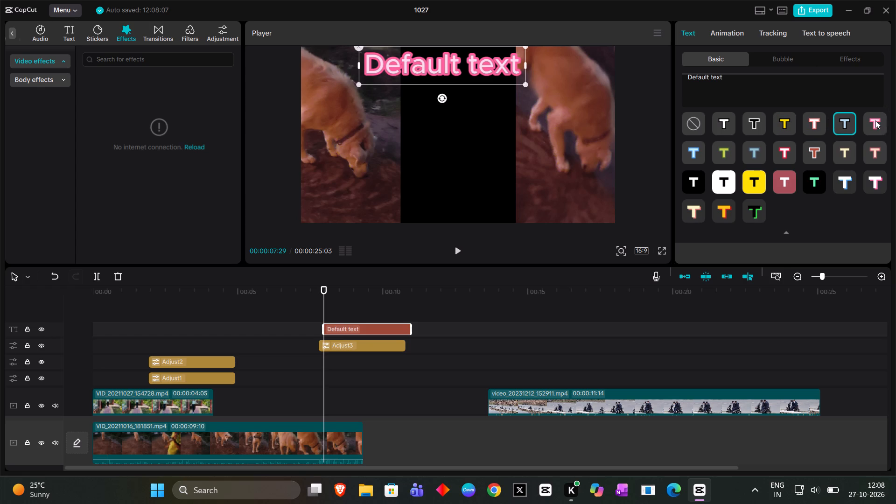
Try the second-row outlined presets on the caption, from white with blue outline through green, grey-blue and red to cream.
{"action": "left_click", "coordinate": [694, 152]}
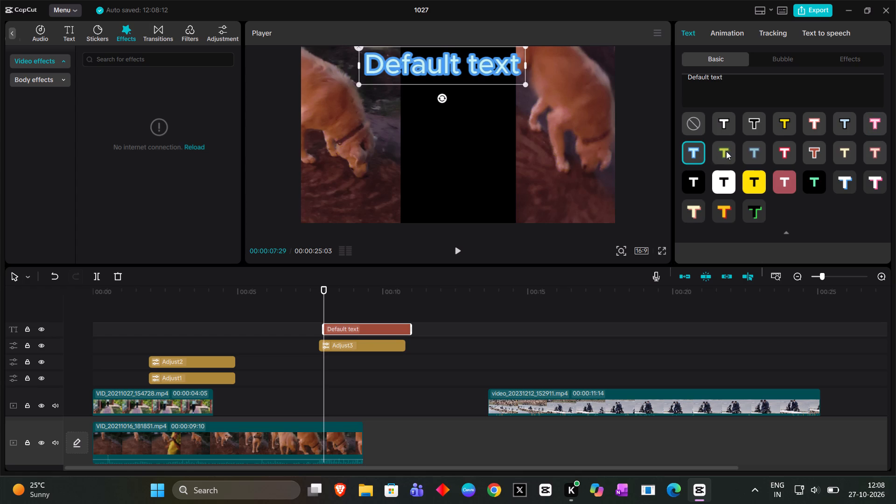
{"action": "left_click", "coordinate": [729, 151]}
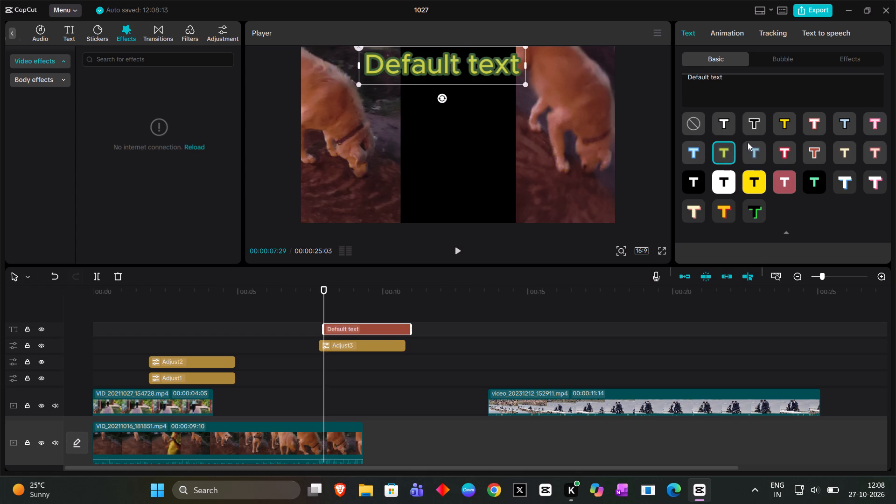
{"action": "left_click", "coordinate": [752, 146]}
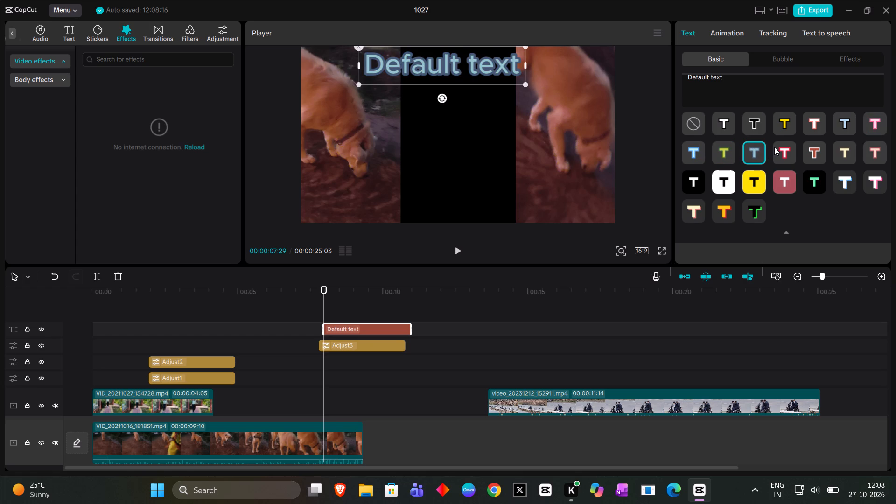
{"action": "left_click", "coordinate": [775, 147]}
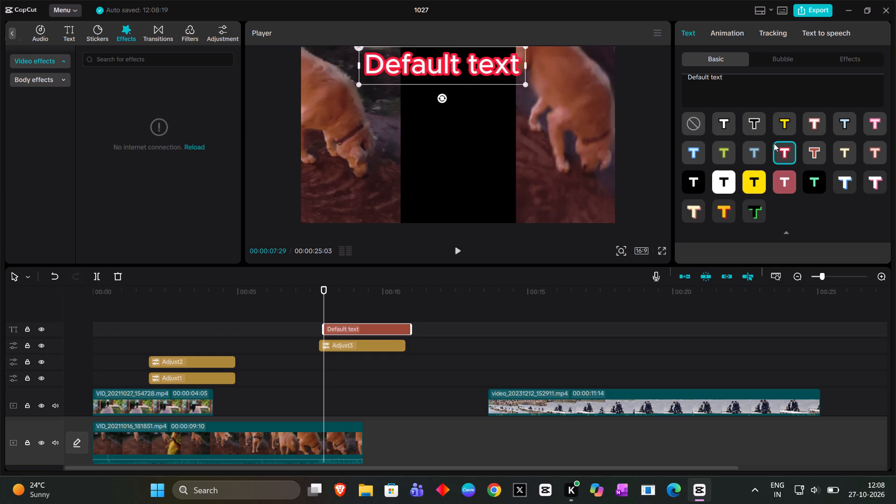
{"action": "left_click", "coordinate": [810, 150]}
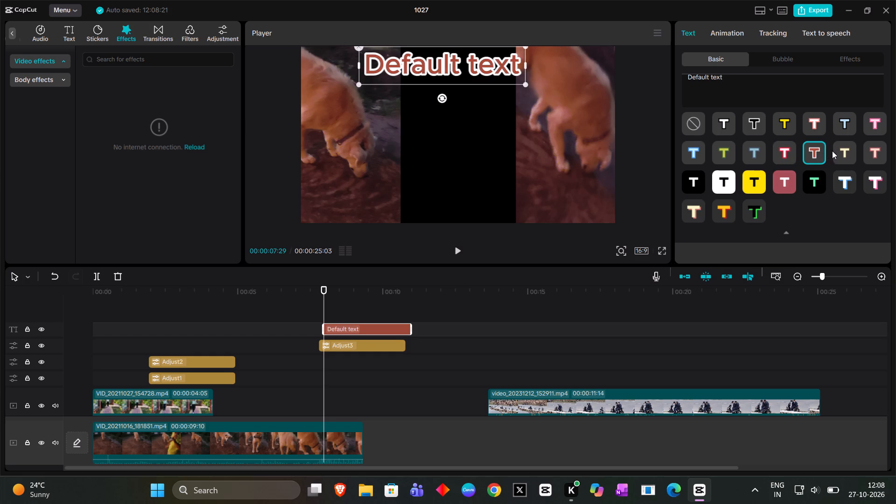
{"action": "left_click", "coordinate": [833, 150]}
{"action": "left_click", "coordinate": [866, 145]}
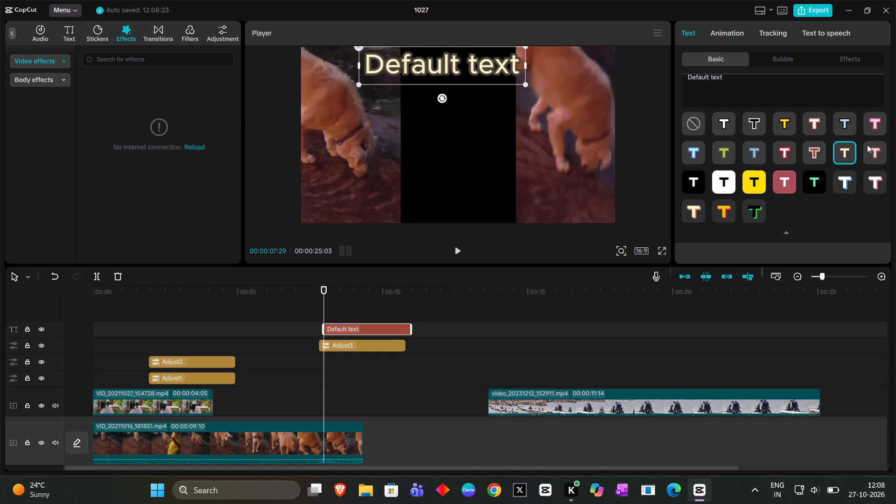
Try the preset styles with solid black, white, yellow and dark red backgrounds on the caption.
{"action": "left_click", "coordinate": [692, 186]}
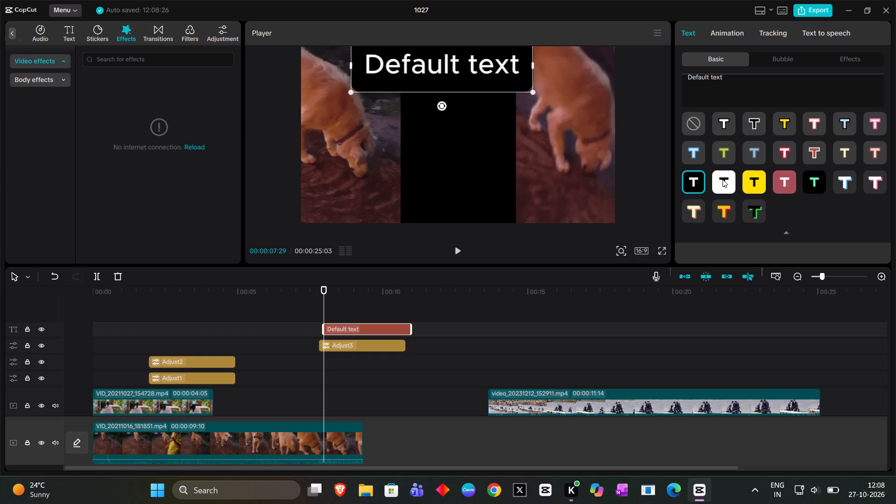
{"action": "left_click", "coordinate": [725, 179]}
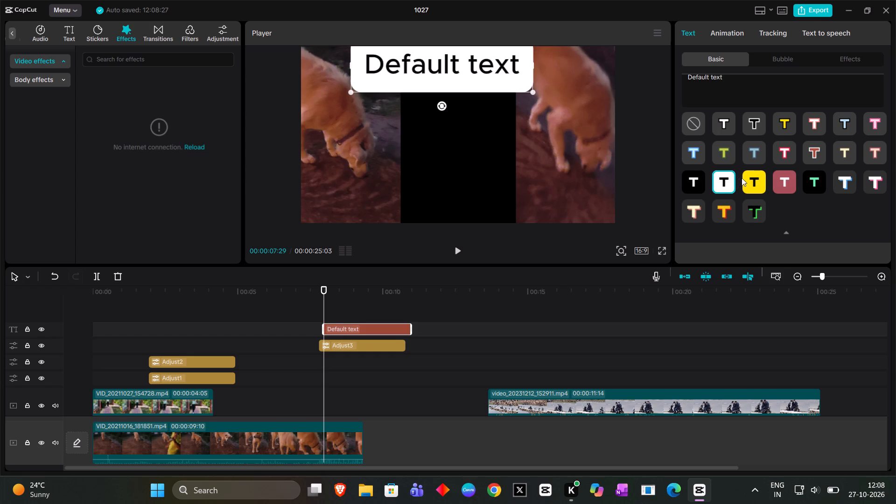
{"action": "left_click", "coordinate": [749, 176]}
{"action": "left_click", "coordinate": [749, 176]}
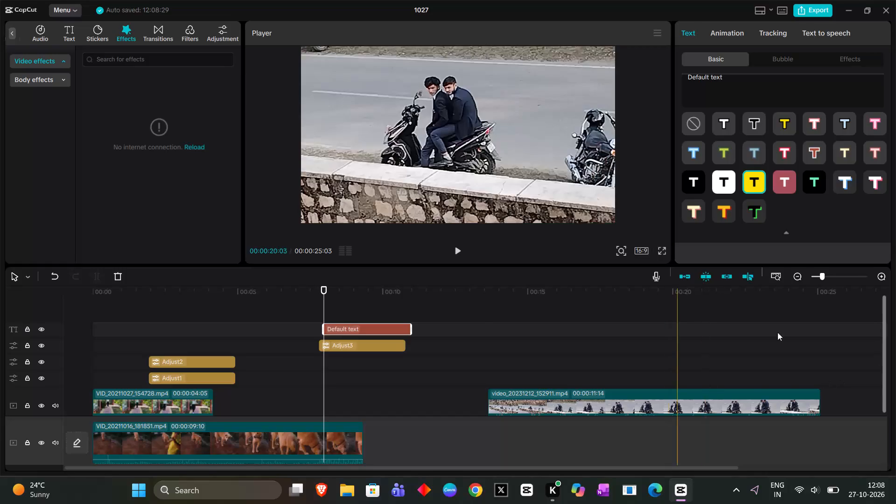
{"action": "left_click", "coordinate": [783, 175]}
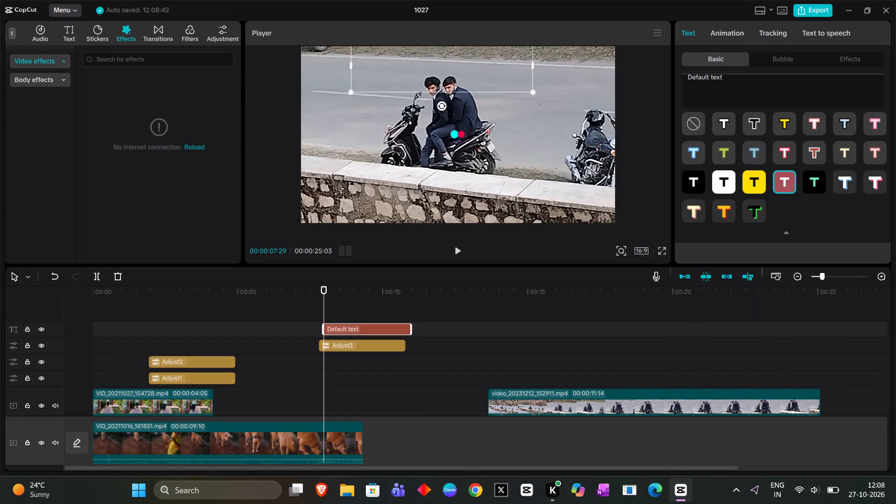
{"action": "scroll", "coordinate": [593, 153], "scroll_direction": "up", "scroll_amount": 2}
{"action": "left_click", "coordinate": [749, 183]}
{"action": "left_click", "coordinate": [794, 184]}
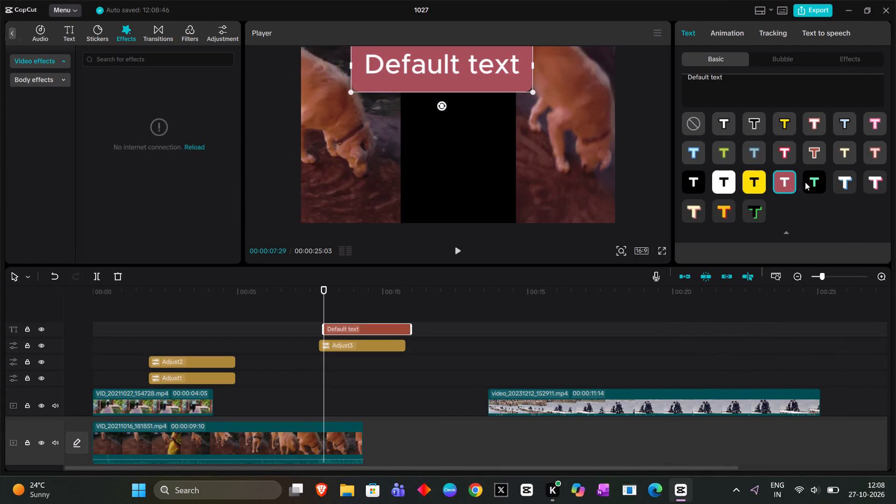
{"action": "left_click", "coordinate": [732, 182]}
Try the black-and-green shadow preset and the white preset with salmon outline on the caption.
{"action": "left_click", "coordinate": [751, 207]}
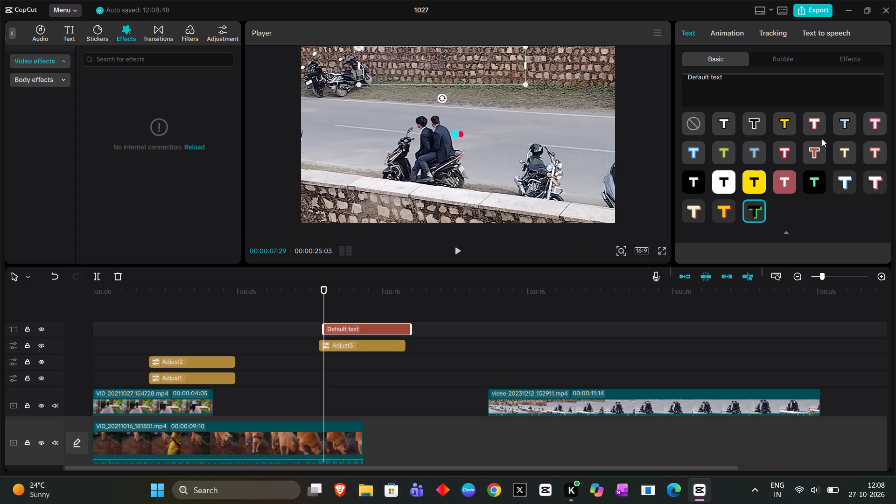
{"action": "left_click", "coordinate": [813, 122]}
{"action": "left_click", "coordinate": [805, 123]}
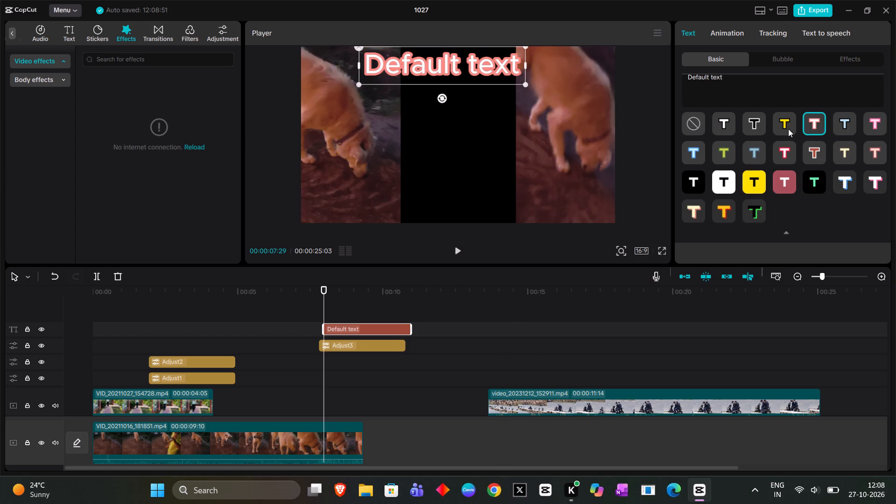
Apply the black preset style with white outline to the Default text caption.
{"action": "left_click", "coordinate": [757, 118]}
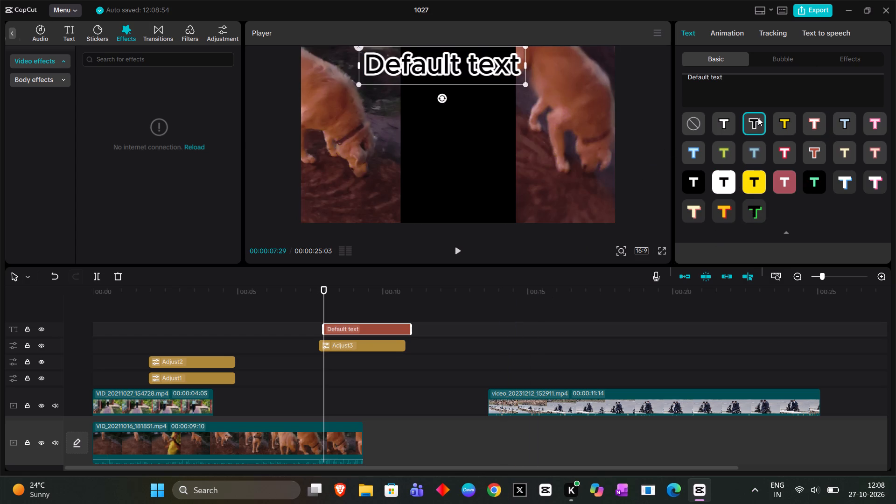
{"action": "left_click", "coordinate": [195, 236]}
Return the playhead to the start of the timeline and play the project through into the motorcycle clip.
{"action": "left_click_drag", "start_coordinate": [323, 288], "coordinate": [323, 288]}
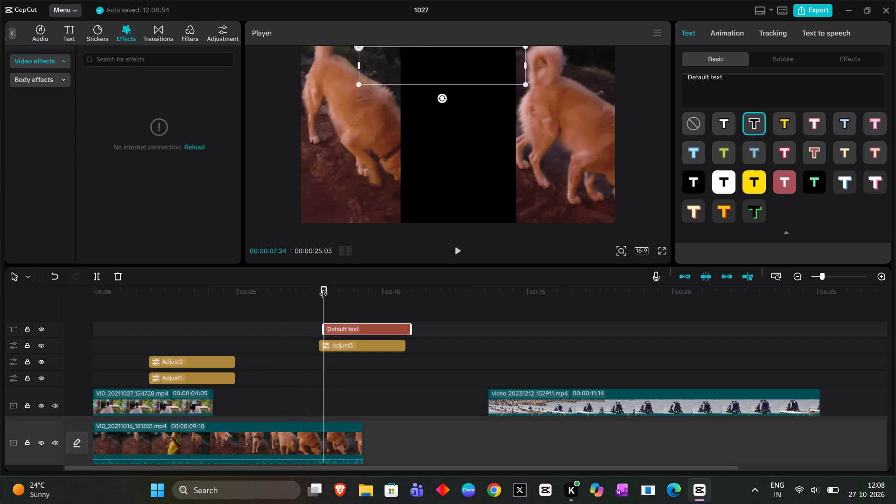
{"action": "left_click_drag", "start_coordinate": [323, 288], "coordinate": [63, 306]}
{"action": "scroll", "coordinate": [312, 241], "scroll_direction": "down", "scroll_amount": 2}
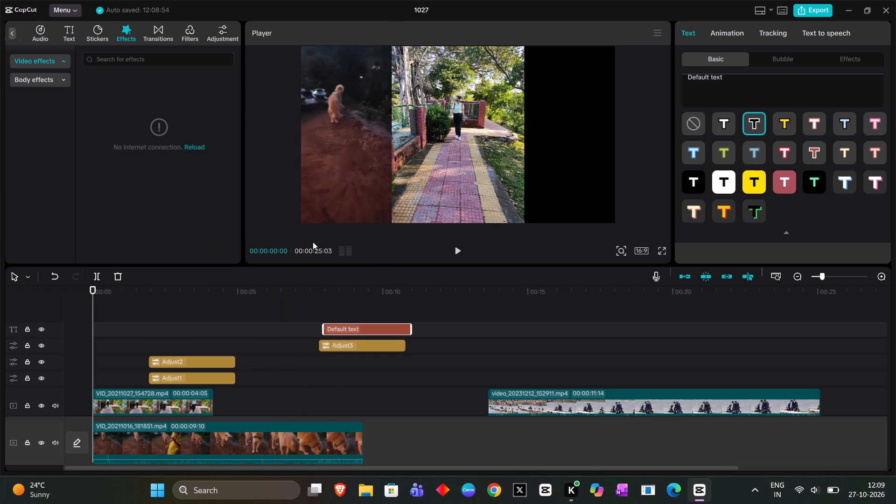
{"action": "scroll", "coordinate": [434, 302], "scroll_direction": "down", "scroll_amount": 5}
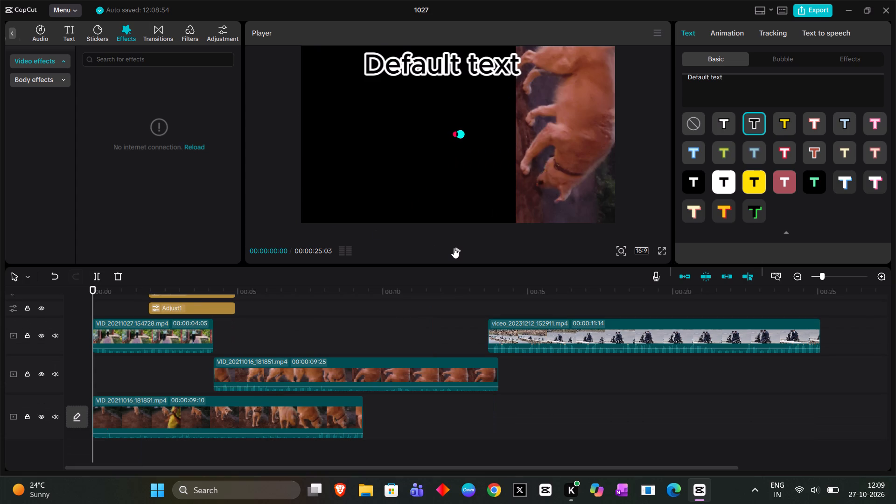
{"action": "left_click", "coordinate": [455, 248]}
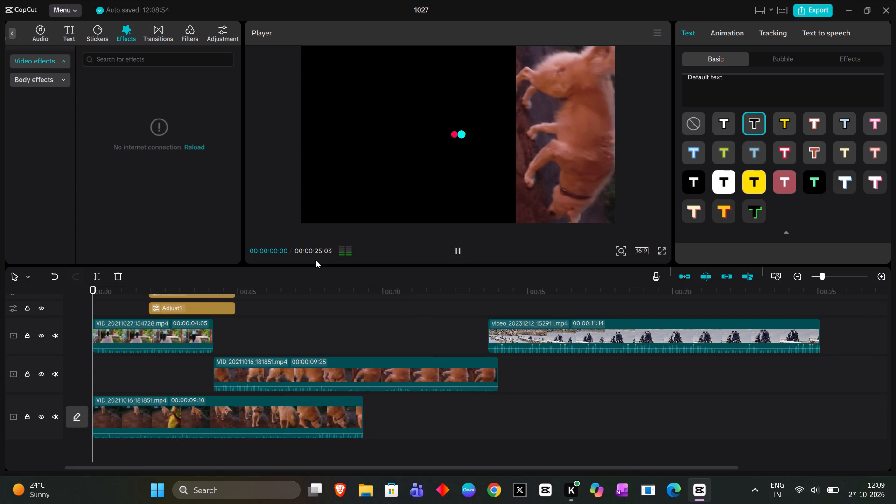
{"action": "scroll", "coordinate": [404, 238], "scroll_direction": "up", "scroll_amount": 1}
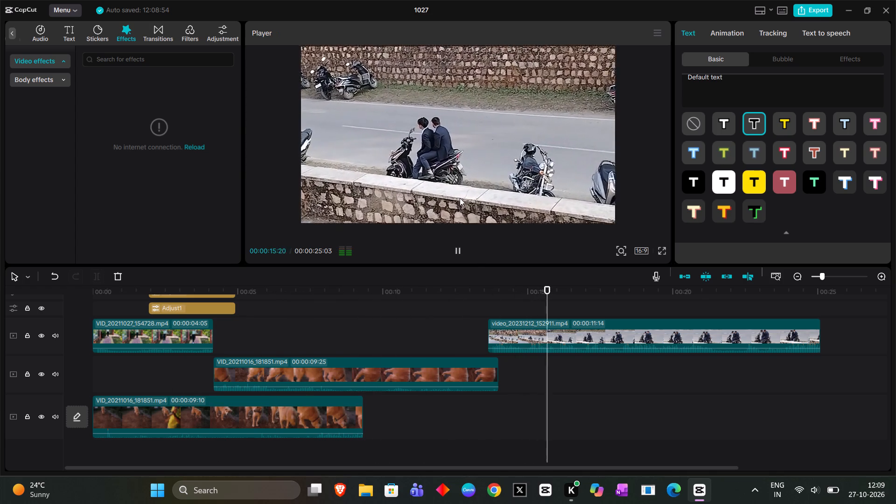
{"action": "left_click", "coordinate": [584, 407]}
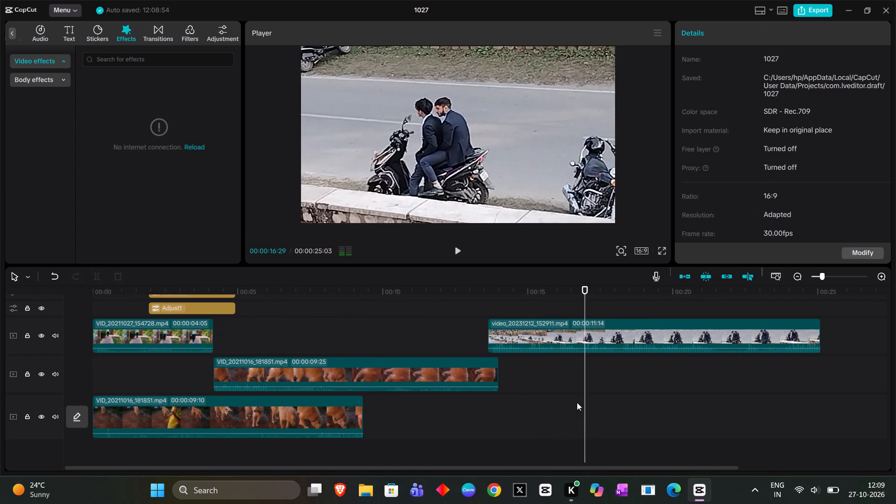
Move the playhead back to about 00:00:10:20 to view the styled caption over the dog clip.
{"action": "left_click_drag", "start_coordinate": [586, 285], "coordinate": [402, 309]}
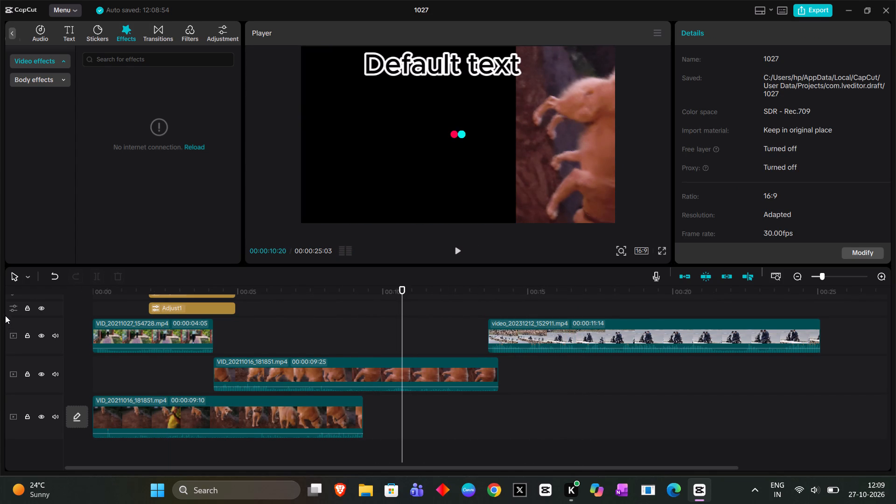
{"action": "left_click", "coordinate": [15, 306]}
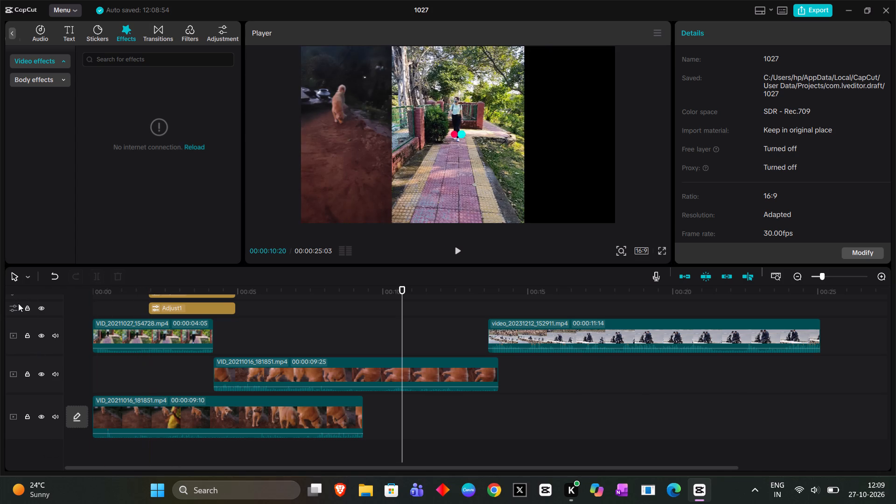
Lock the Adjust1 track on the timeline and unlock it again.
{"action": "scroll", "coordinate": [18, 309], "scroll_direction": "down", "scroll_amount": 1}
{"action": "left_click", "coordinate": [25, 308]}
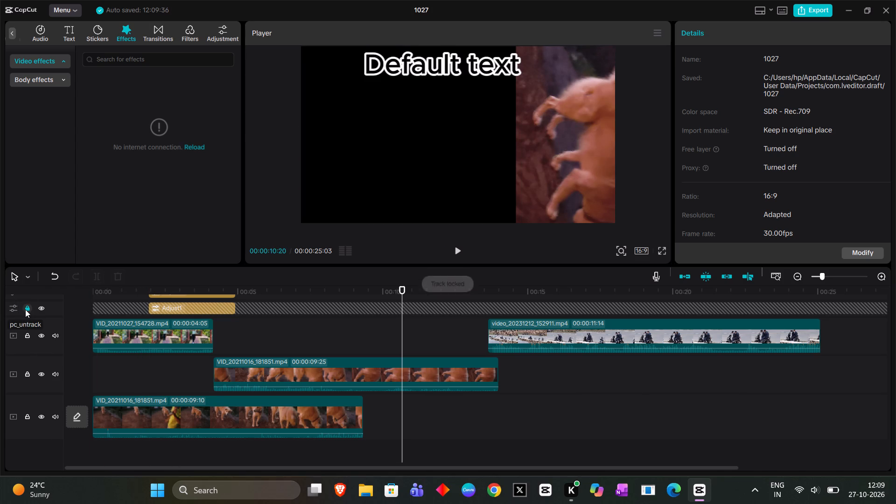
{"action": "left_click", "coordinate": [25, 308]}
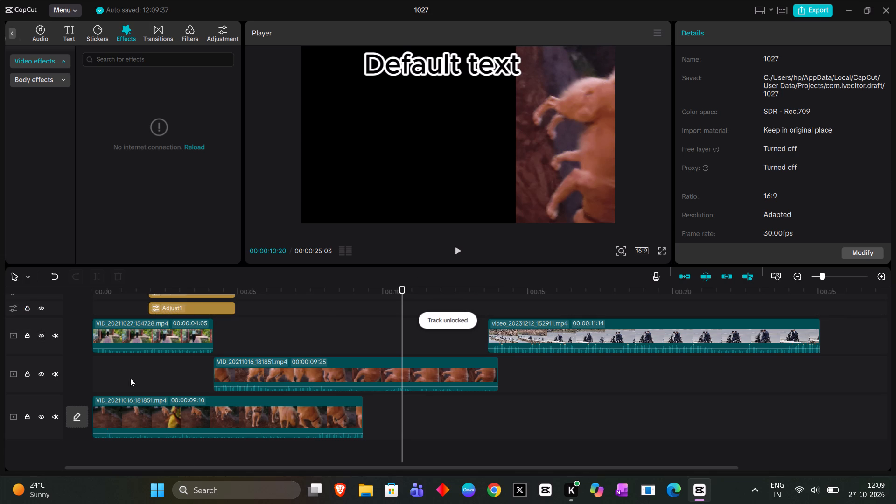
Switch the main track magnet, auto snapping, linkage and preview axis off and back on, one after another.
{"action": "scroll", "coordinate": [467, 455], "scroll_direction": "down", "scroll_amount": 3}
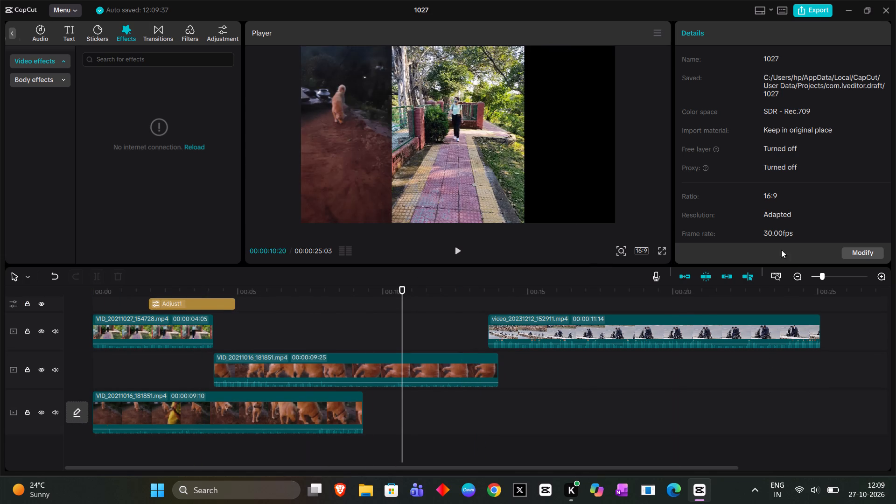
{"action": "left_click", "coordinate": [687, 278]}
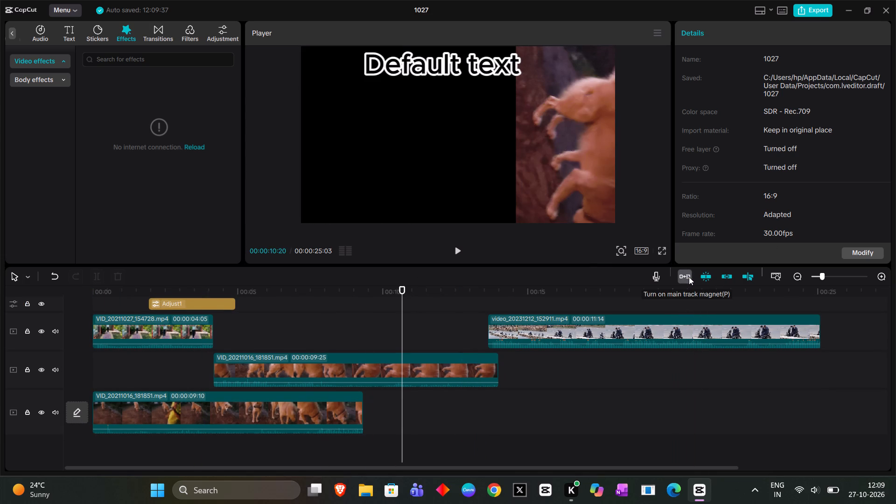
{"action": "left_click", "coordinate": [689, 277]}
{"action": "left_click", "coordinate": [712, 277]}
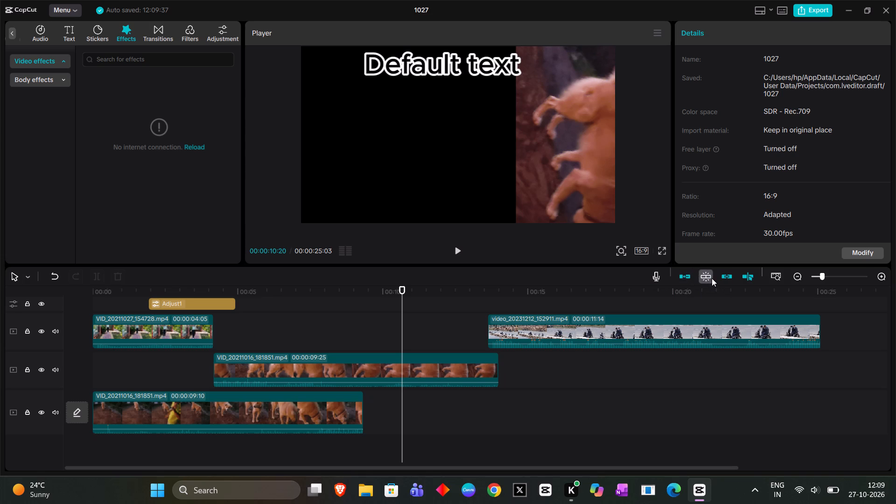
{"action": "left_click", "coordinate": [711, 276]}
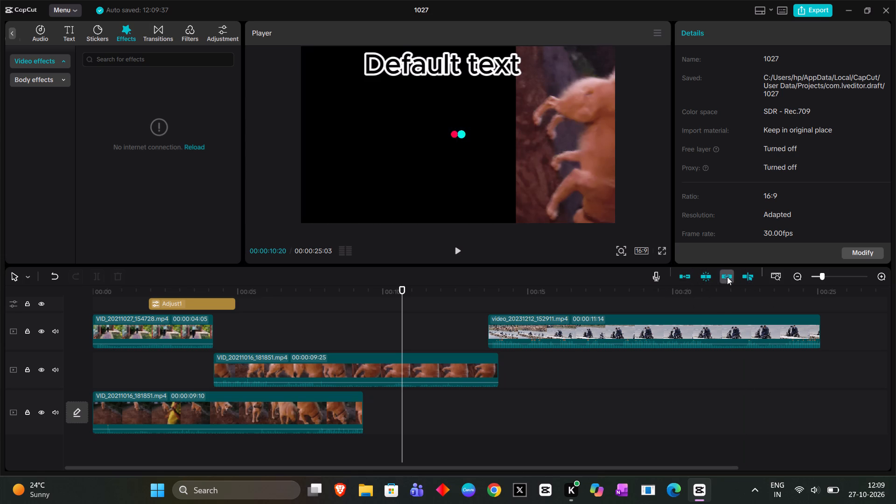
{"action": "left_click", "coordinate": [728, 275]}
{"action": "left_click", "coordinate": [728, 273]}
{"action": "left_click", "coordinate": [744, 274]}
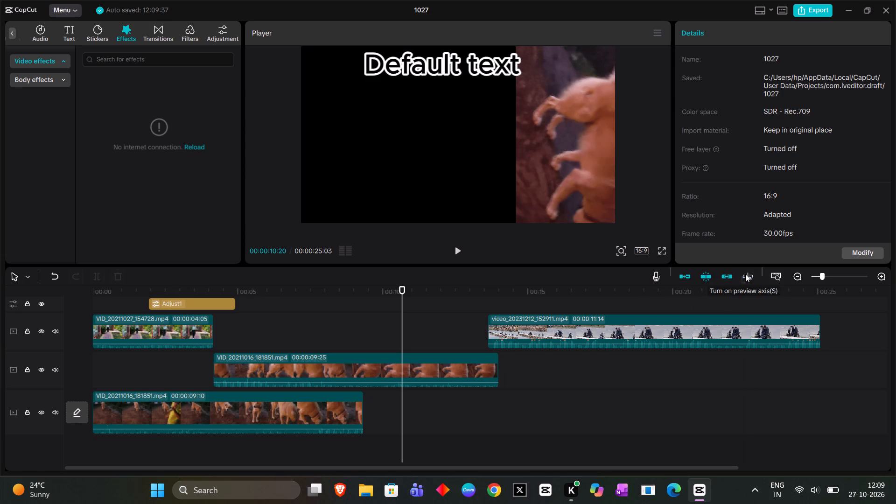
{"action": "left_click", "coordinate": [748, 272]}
Set the project's frame rate to 60.00 fps and save the project settings.
{"action": "scroll", "coordinate": [816, 331], "scroll_direction": "up", "scroll_amount": 3}
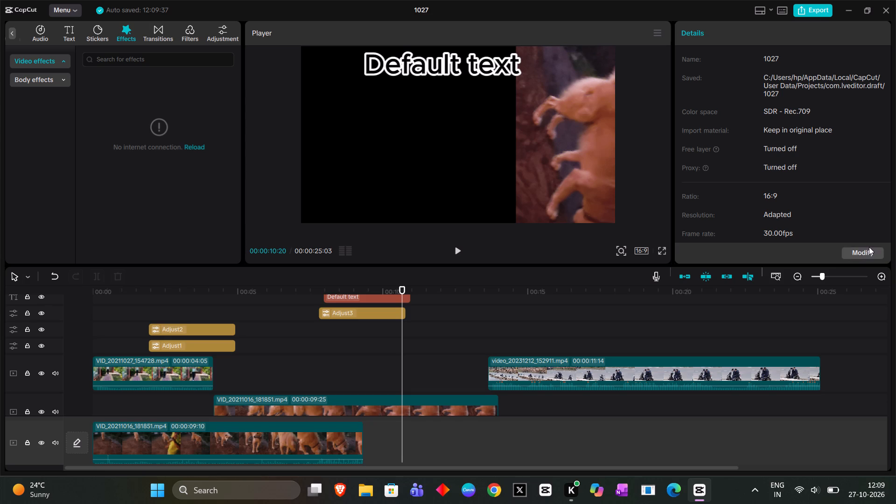
{"action": "left_click", "coordinate": [869, 252]}
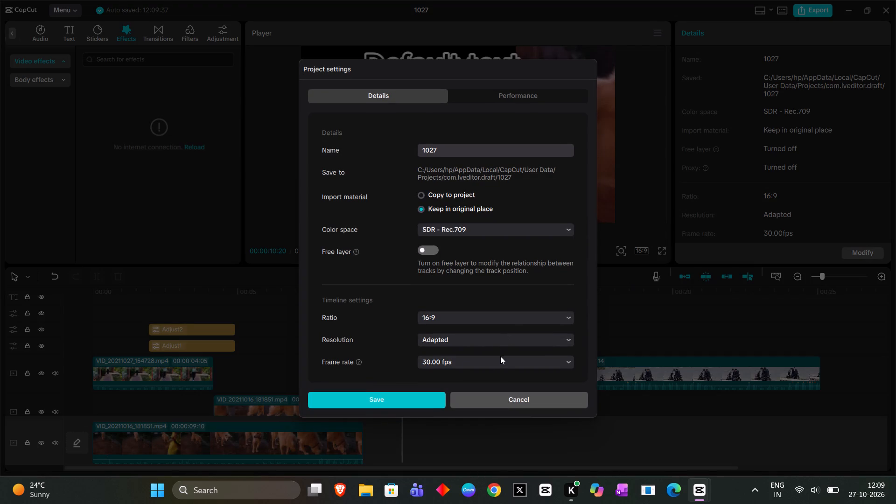
{"action": "left_click", "coordinate": [500, 362]}
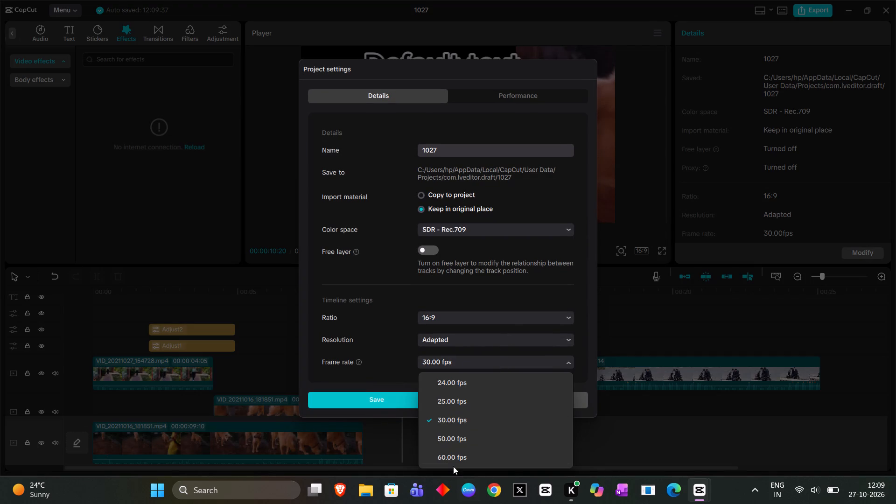
{"action": "left_click", "coordinate": [453, 465]}
{"action": "left_click", "coordinate": [419, 397]}
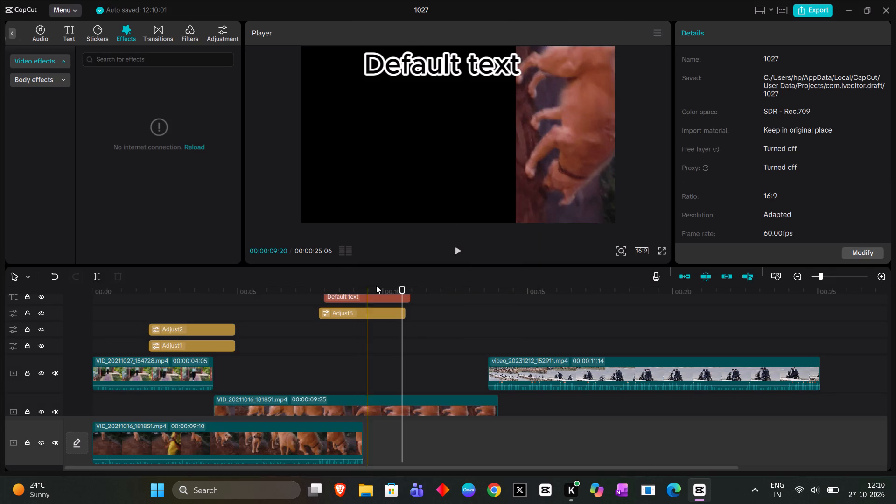
Return the playhead to the start and play the project into the motorcycle clip, pausing at about 00:00:15:06.
{"action": "left_click_drag", "start_coordinate": [401, 287], "coordinate": [313, 296]}
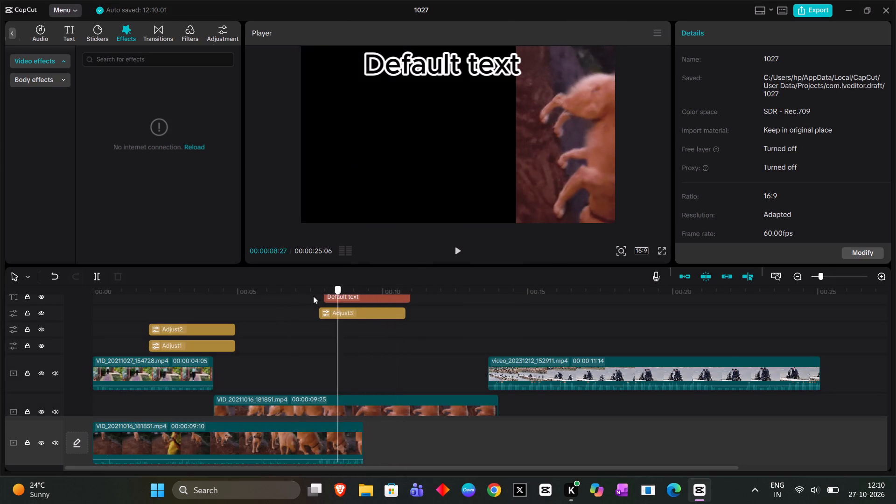
{"action": "left_click_drag", "start_coordinate": [313, 296], "coordinate": [96, 341]}
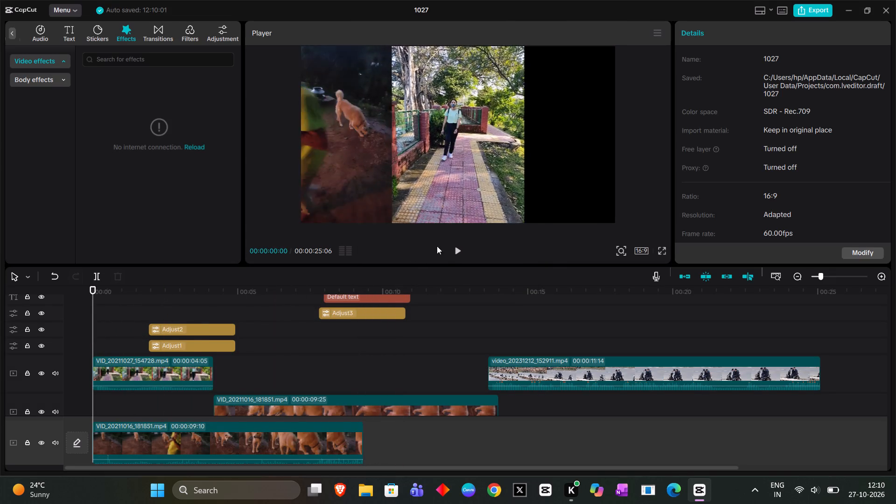
{"action": "left_click", "coordinate": [457, 249]}
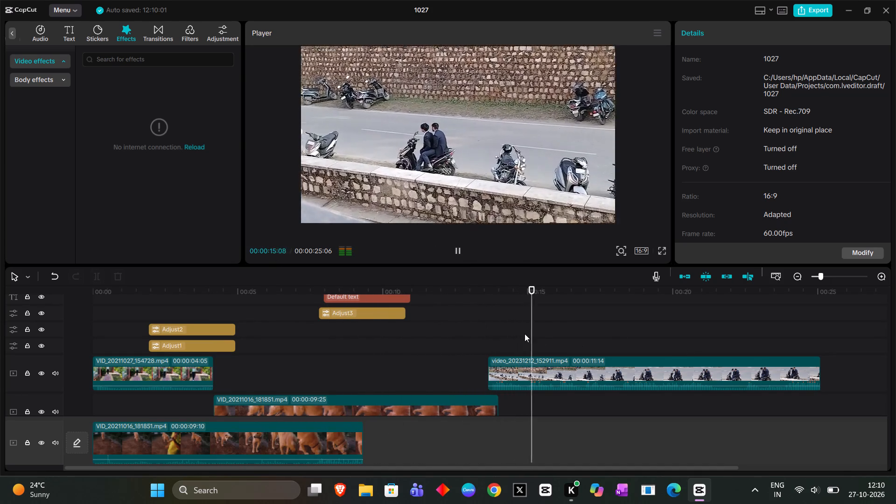
{"action": "left_click", "coordinate": [525, 334]}
Replay the project from the start into the motorcycle clip, scrub to about 00:00:16:42, and return the playhead to the start.
{"action": "left_click_drag", "start_coordinate": [526, 289], "coordinate": [534, 289]}
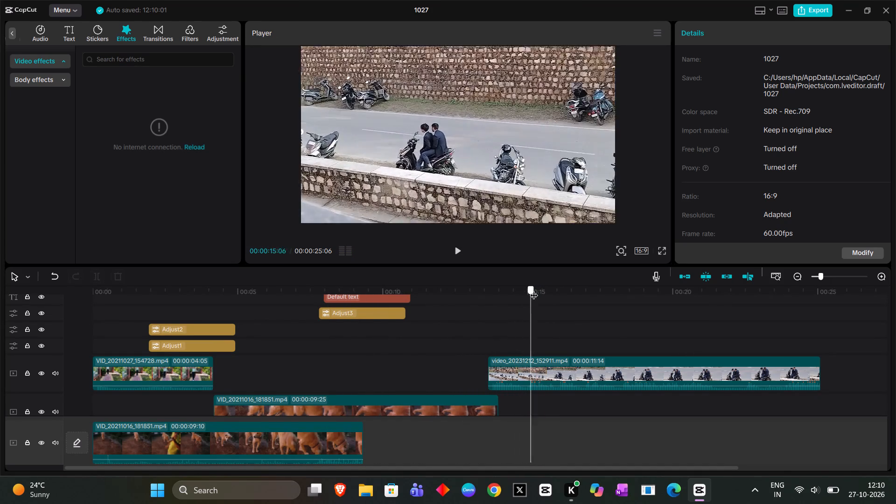
{"action": "left_click_drag", "start_coordinate": [534, 289], "coordinate": [0, 303]}
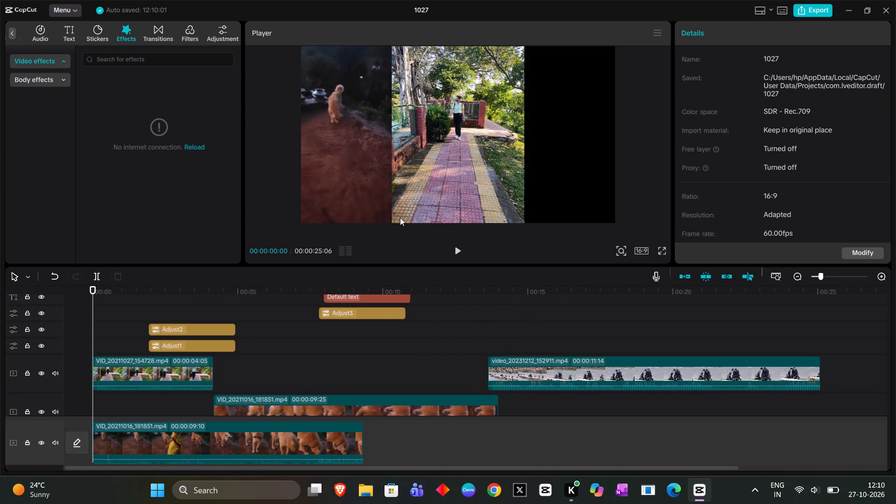
{"action": "left_click", "coordinate": [458, 247]}
{"action": "left_click", "coordinate": [458, 248]}
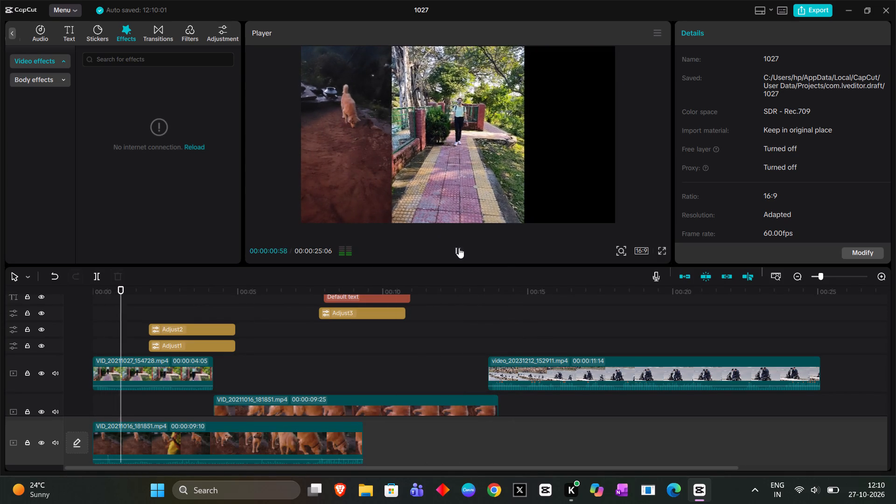
{"action": "left_click", "coordinate": [459, 248]}
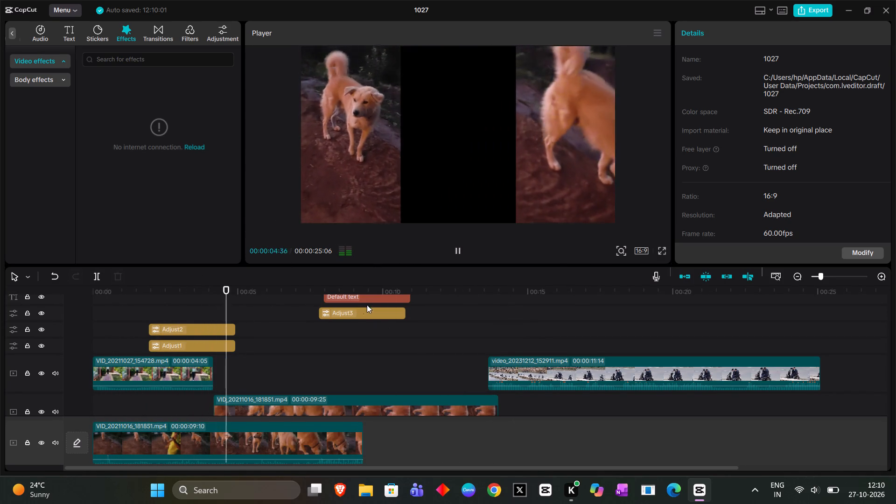
{"action": "scroll", "coordinate": [418, 254], "scroll_direction": "down", "scroll_amount": 4}
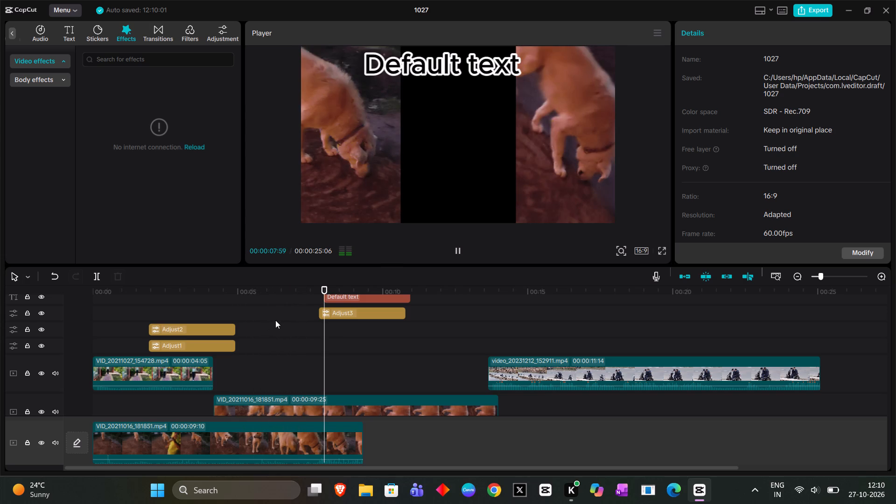
{"action": "scroll", "coordinate": [472, 199], "scroll_direction": "up", "scroll_amount": 4}
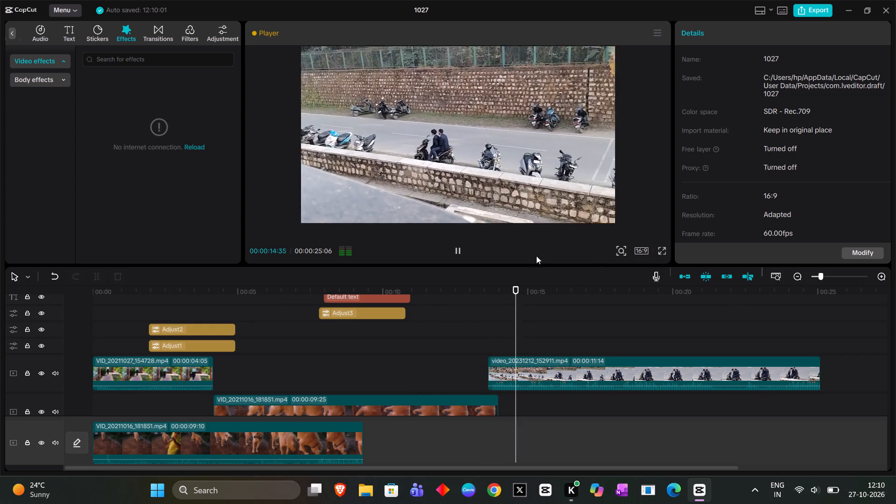
{"action": "left_click_drag", "start_coordinate": [553, 290], "coordinate": [577, 301]}
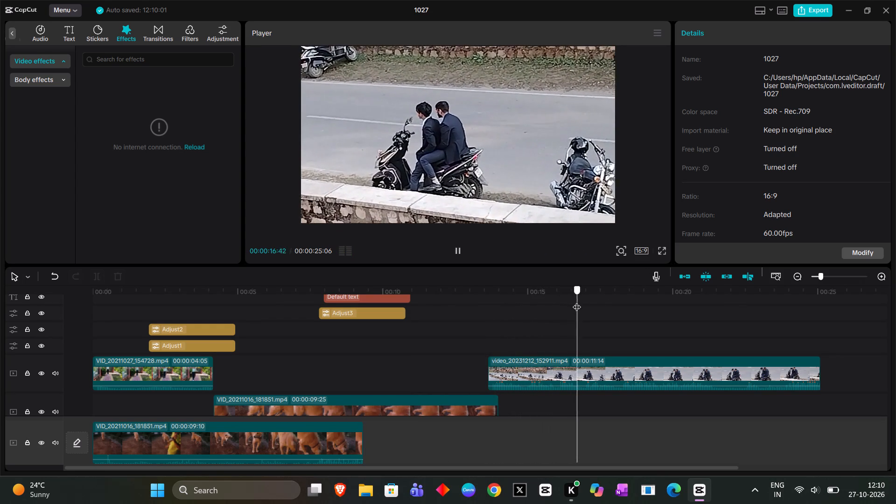
{"action": "left_click_drag", "start_coordinate": [577, 301], "coordinate": [9, 342]}
{"action": "left_click_drag", "start_coordinate": [77, 179], "coordinate": [74, 168]}
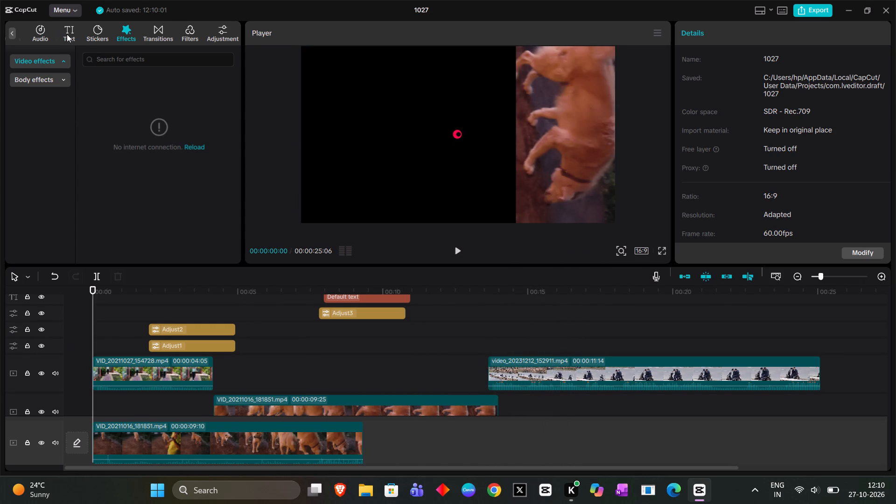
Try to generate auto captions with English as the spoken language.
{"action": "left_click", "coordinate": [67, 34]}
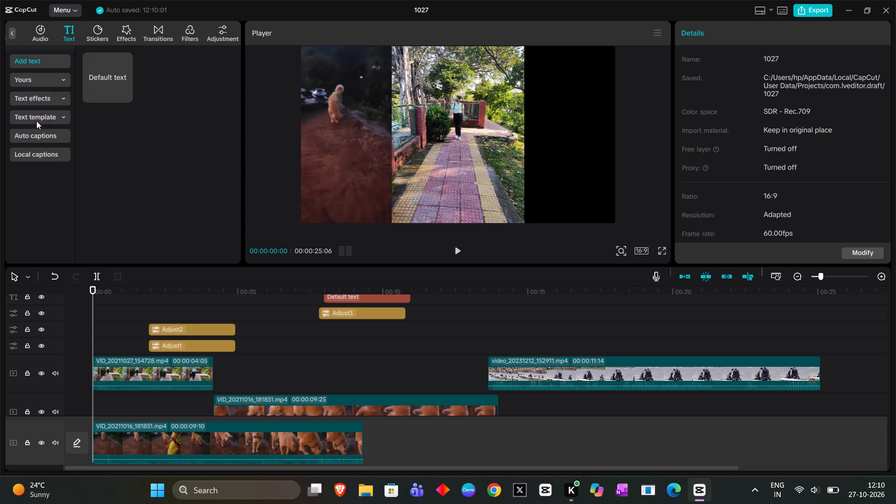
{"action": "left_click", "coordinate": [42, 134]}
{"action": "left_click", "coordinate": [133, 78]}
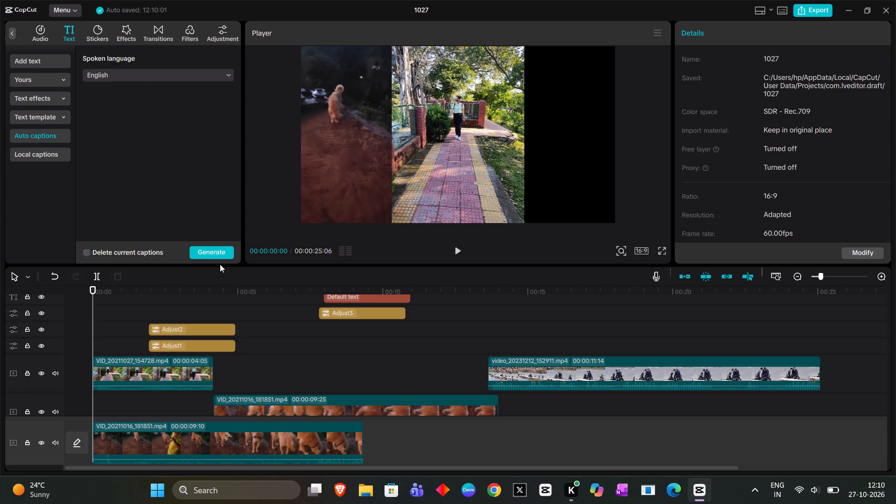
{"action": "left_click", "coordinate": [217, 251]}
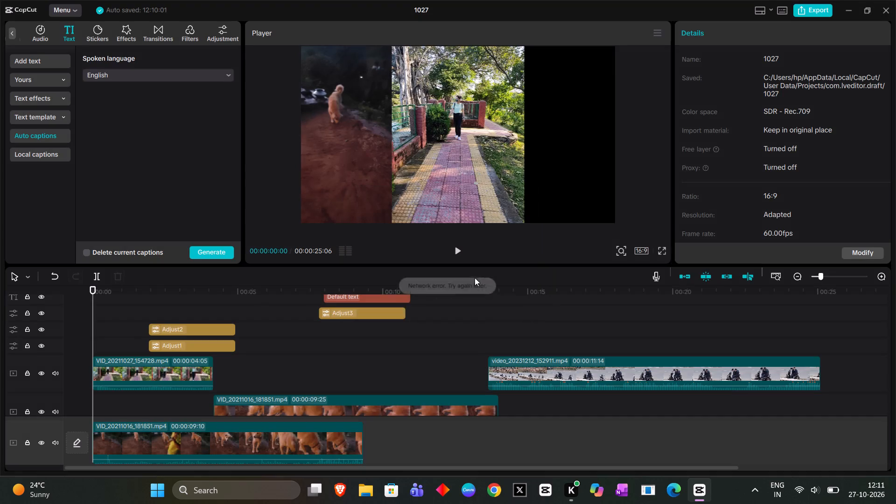
Play the project from the start and pause at about 00:00:01:32.
{"action": "left_click", "coordinate": [462, 248]}
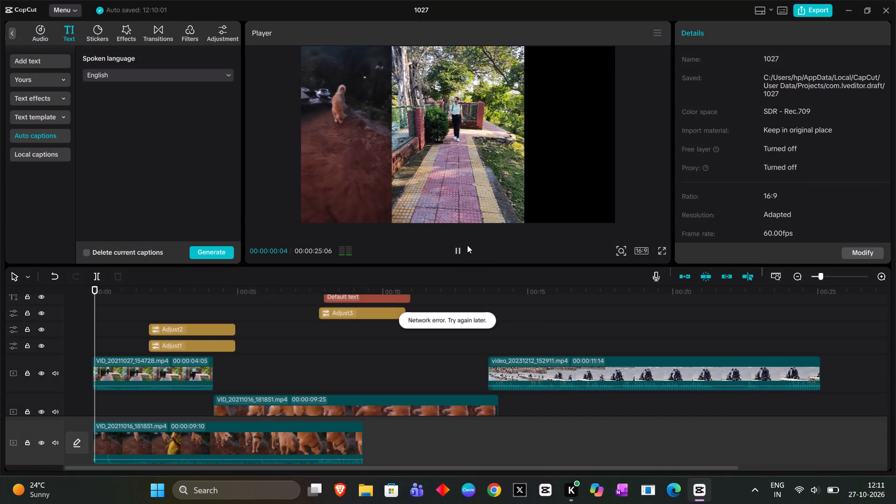
{"action": "left_click", "coordinate": [456, 251]}
{"action": "scroll", "coordinate": [527, 357], "scroll_direction": "down", "scroll_amount": 2}
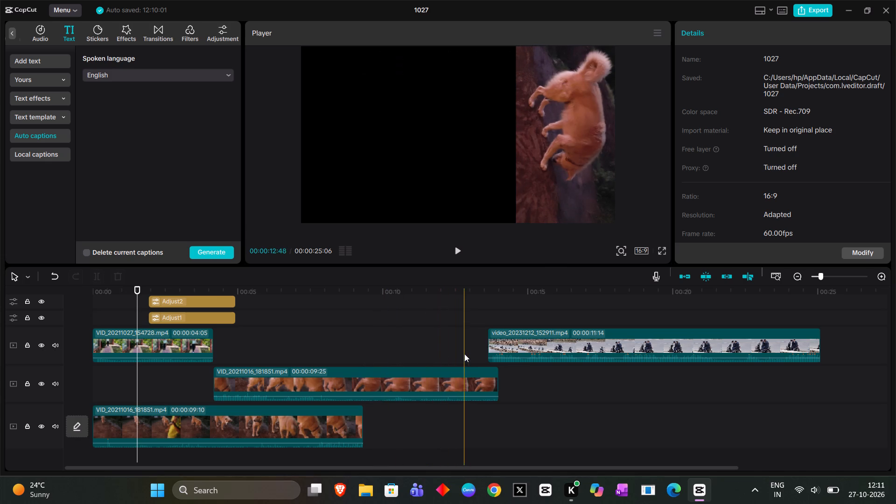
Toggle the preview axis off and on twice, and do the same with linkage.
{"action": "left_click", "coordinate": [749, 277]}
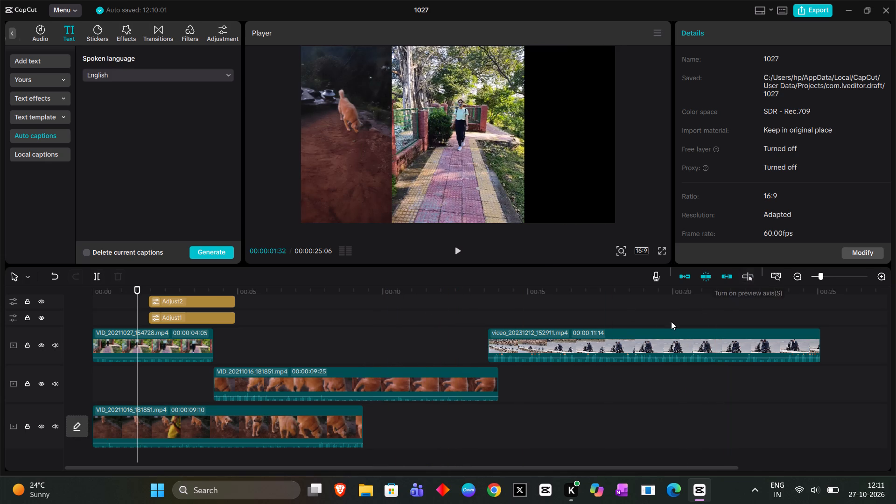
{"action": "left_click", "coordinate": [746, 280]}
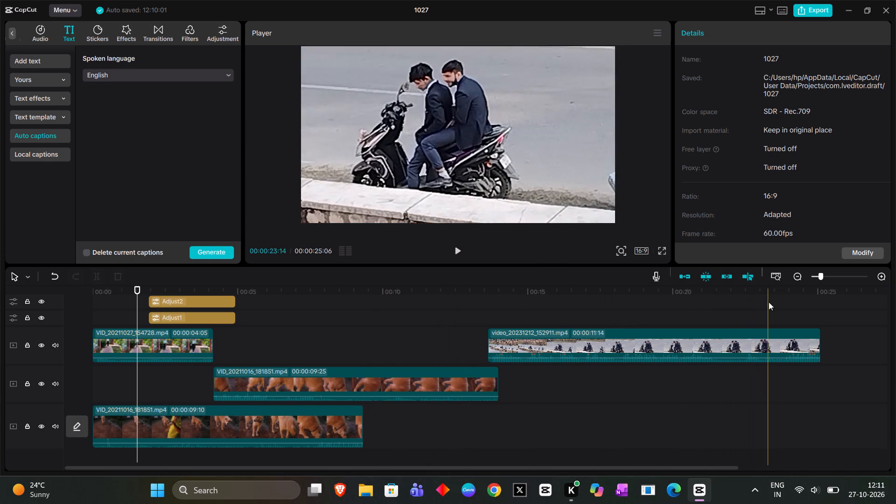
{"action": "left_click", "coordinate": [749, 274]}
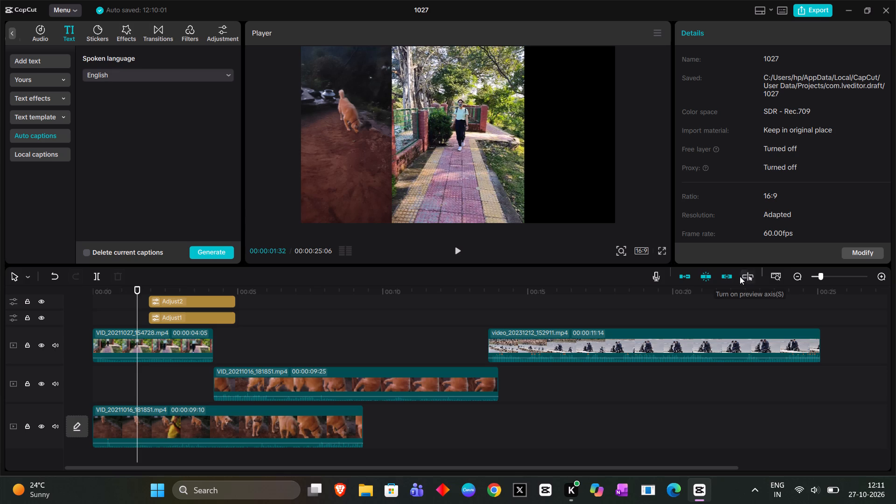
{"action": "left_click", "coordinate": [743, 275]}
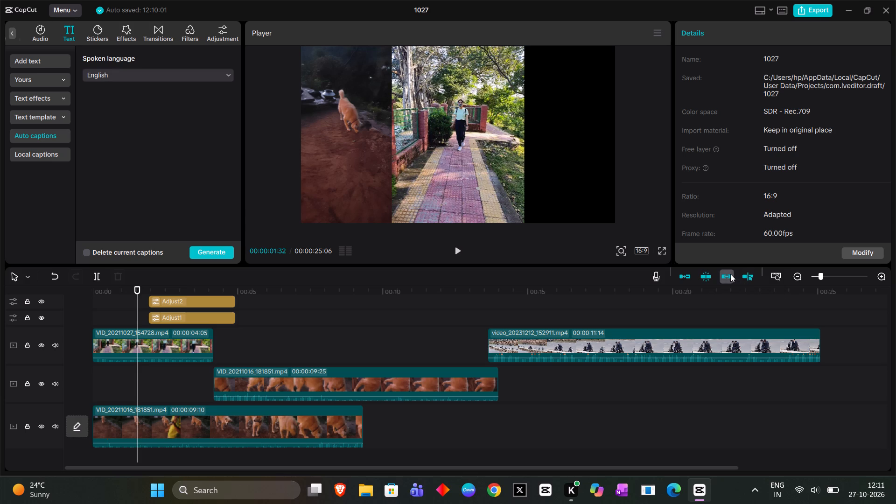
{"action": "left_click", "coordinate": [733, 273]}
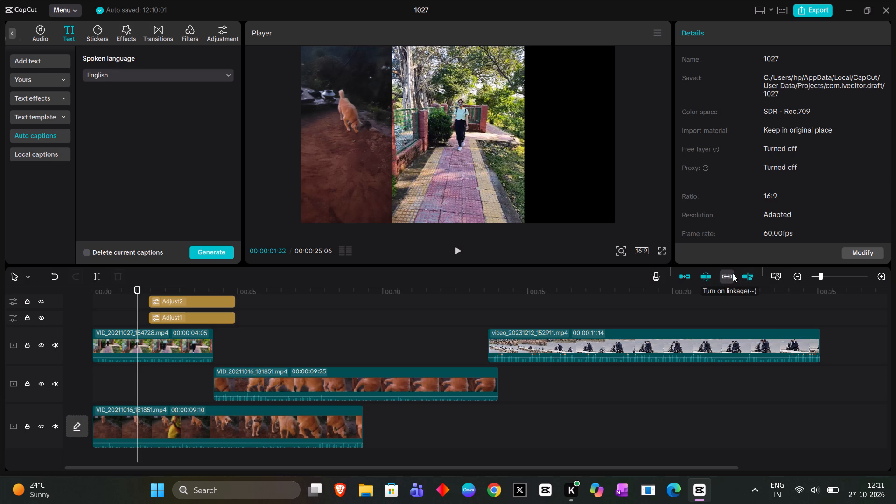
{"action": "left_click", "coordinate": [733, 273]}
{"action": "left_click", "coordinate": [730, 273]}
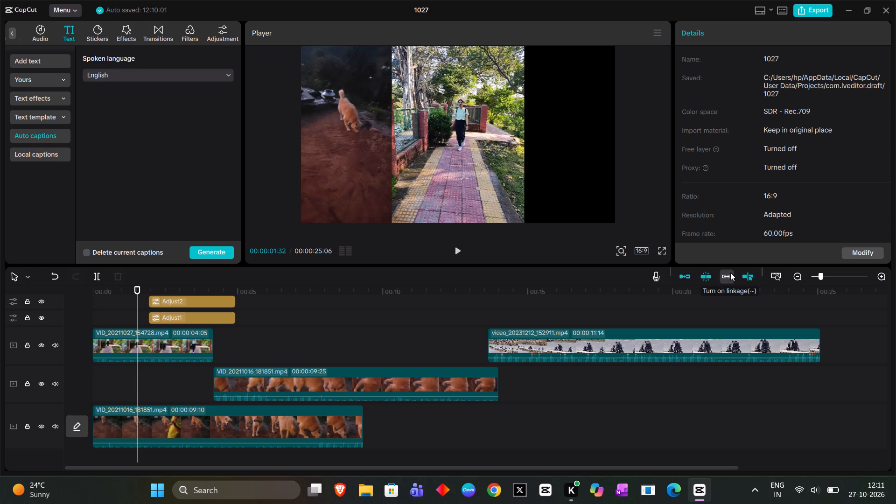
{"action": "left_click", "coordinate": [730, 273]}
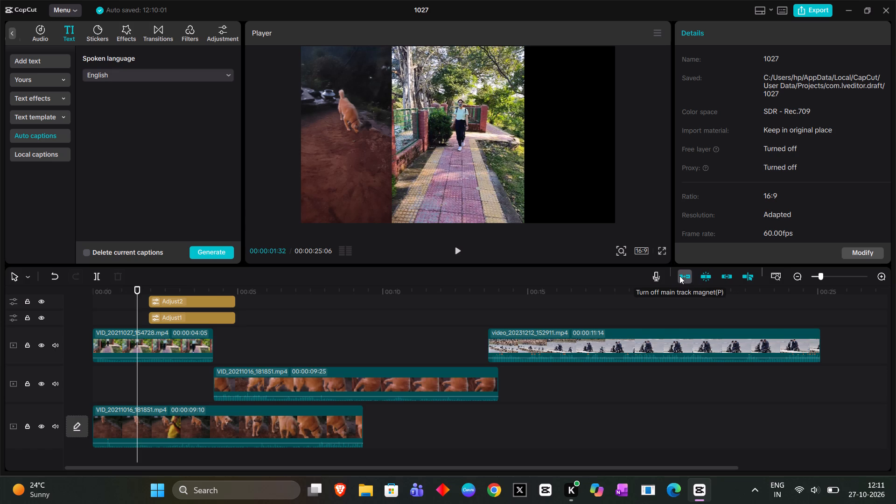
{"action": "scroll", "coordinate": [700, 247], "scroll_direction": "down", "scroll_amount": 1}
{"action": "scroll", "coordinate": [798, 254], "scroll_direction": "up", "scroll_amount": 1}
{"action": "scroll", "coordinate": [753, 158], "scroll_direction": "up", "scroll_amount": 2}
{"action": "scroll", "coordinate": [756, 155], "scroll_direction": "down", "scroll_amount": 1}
Open the keyboard shortcut list and read through the Timeline shortcuts.
{"action": "left_click", "coordinate": [778, 15]}
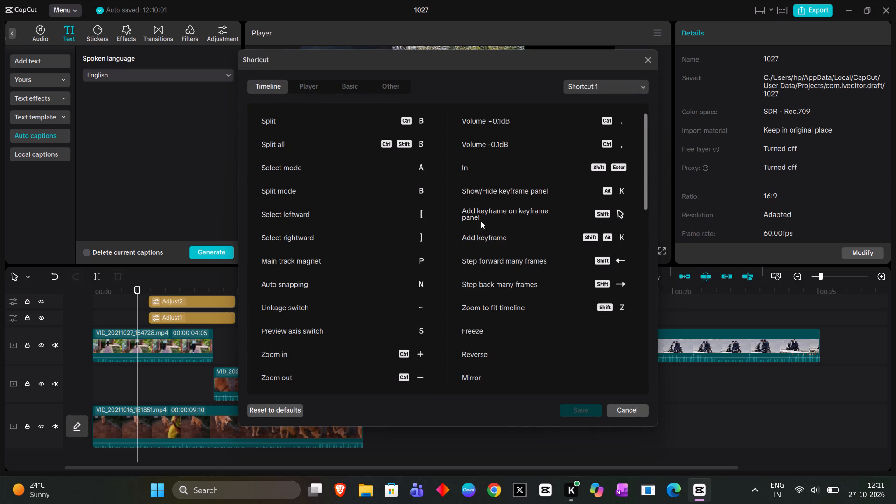
{"action": "scroll", "coordinate": [396, 177], "scroll_direction": "down", "scroll_amount": 2}
{"action": "scroll", "coordinate": [460, 195], "scroll_direction": "up", "scroll_amount": 1}
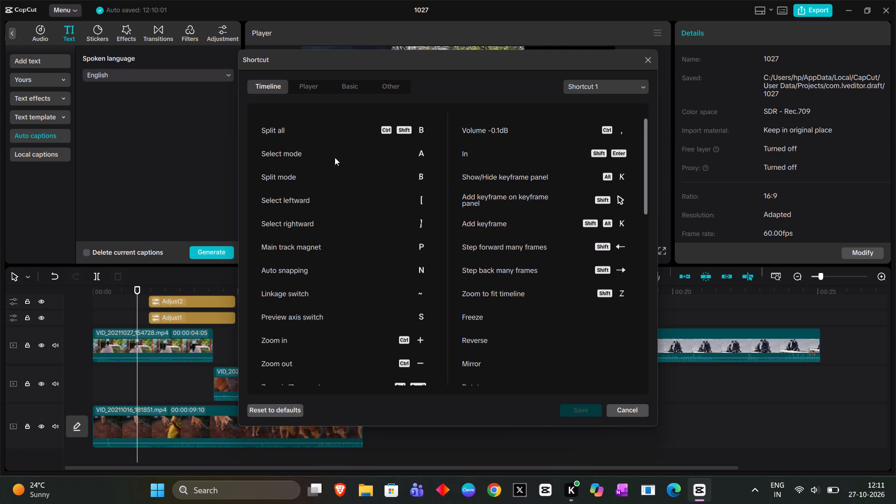
{"action": "scroll", "coordinate": [413, 154], "scroll_direction": "down", "scroll_amount": 2}
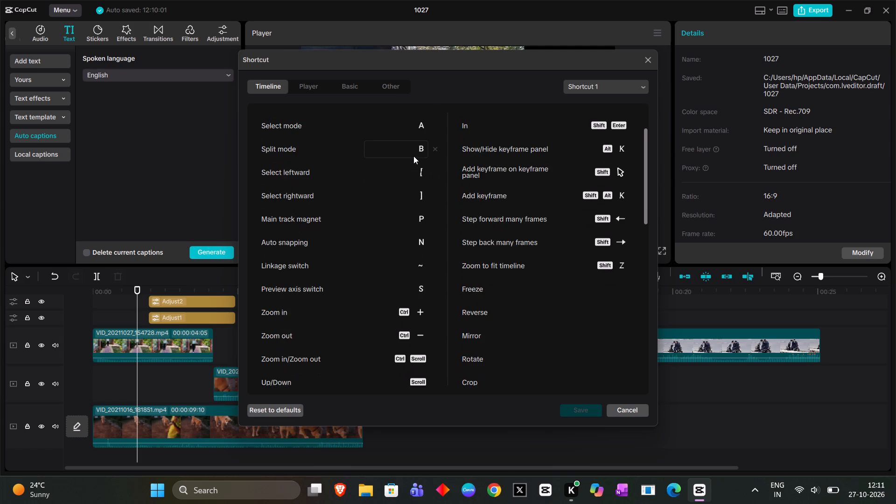
{"action": "scroll", "coordinate": [413, 155], "scroll_direction": "down", "scroll_amount": 1}
{"action": "scroll", "coordinate": [346, 180], "scroll_direction": "down", "scroll_amount": 1}
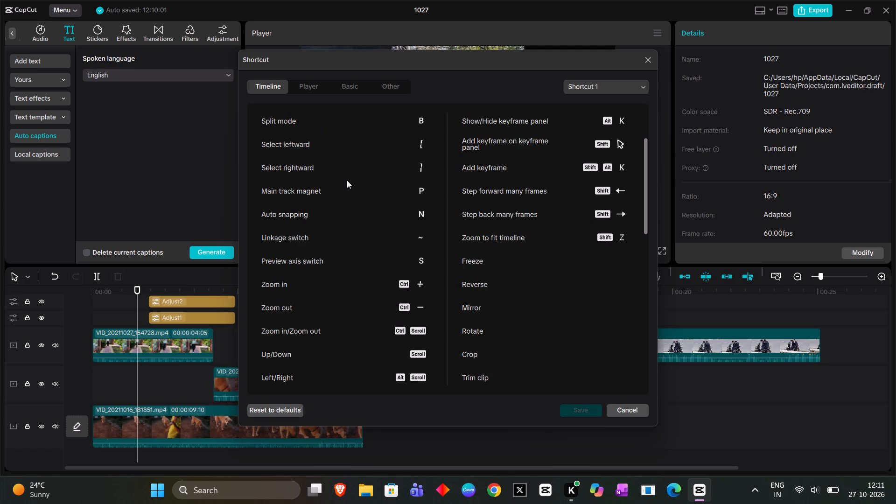
{"action": "scroll", "coordinate": [347, 180], "scroll_direction": "down", "scroll_amount": 3}
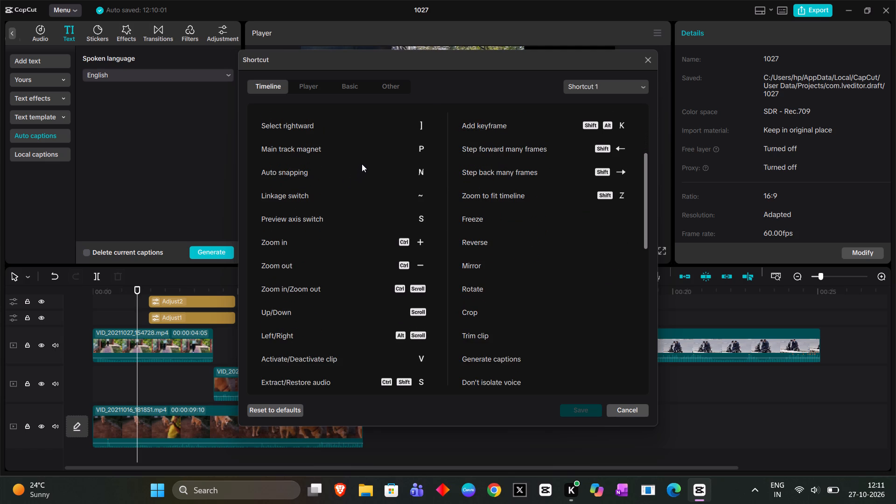
{"action": "scroll", "coordinate": [359, 166], "scroll_direction": "down", "scroll_amount": 4}
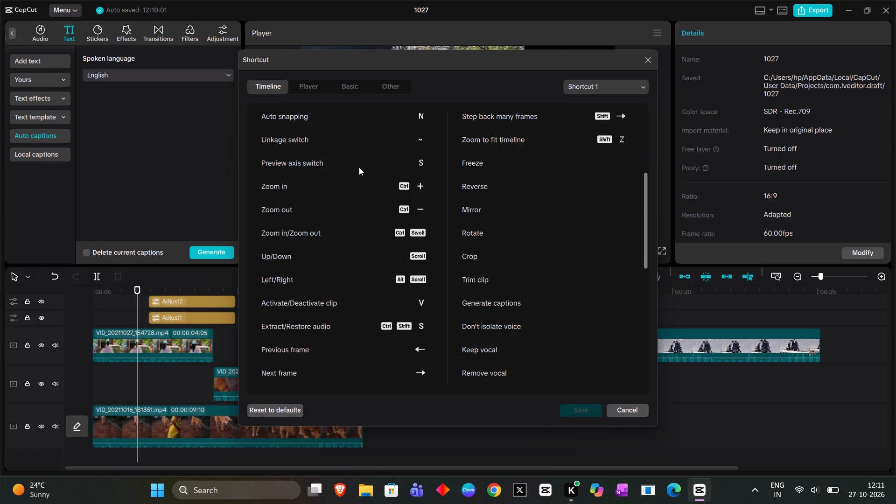
{"action": "scroll", "coordinate": [359, 167], "scroll_direction": "down", "scroll_amount": 2}
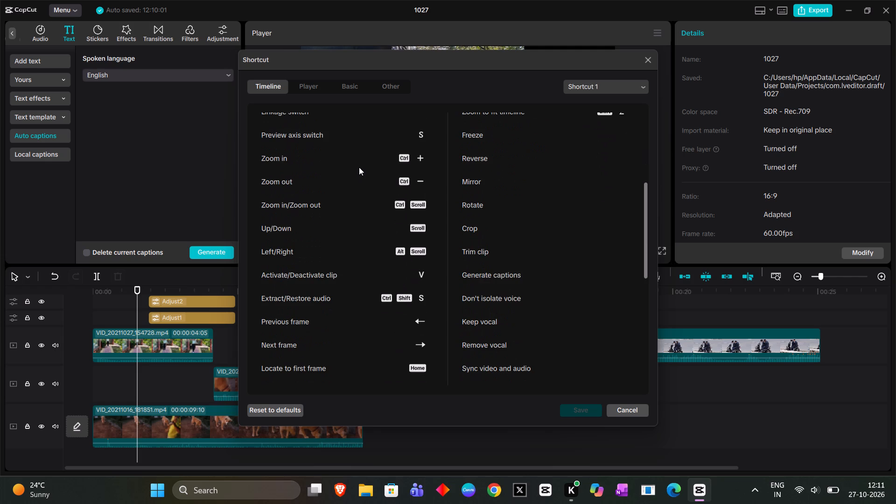
{"action": "scroll", "coordinate": [359, 167], "scroll_direction": "down", "scroll_amount": 2}
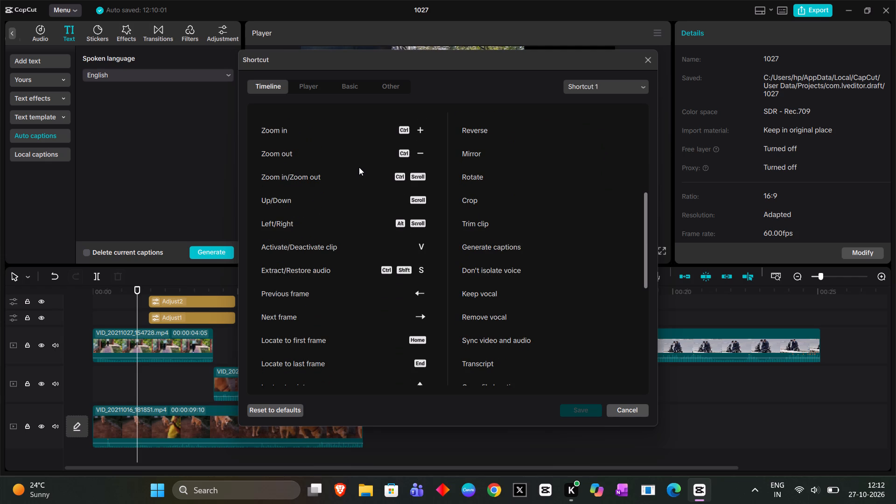
{"action": "scroll", "coordinate": [359, 167], "scroll_direction": "down", "scroll_amount": 1}
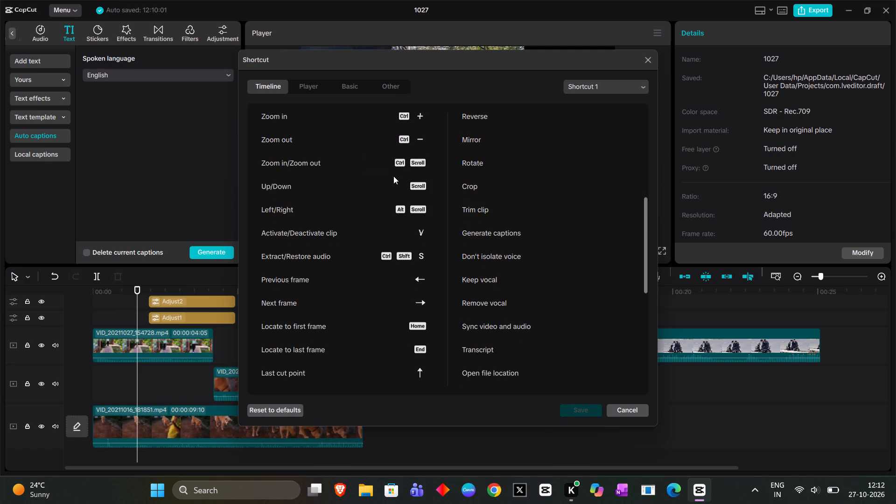
{"action": "scroll", "coordinate": [398, 176], "scroll_direction": "down", "scroll_amount": 1}
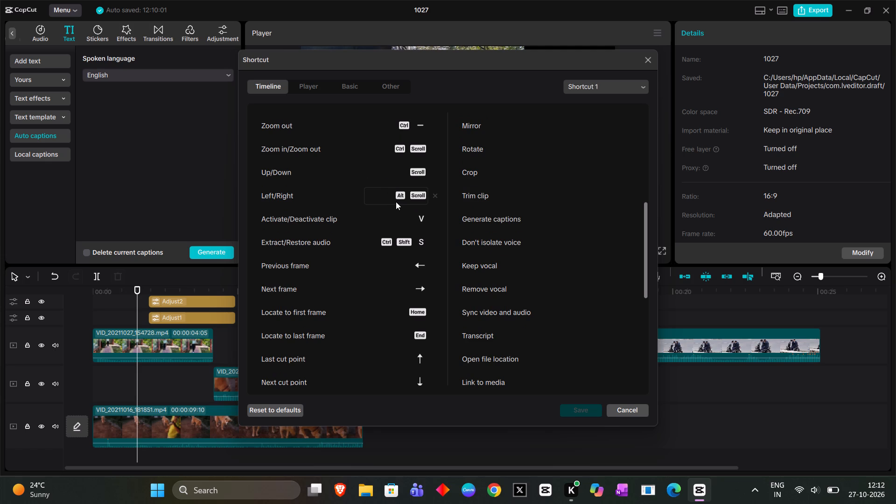
{"action": "scroll", "coordinate": [394, 201], "scroll_direction": "down", "scroll_amount": 3}
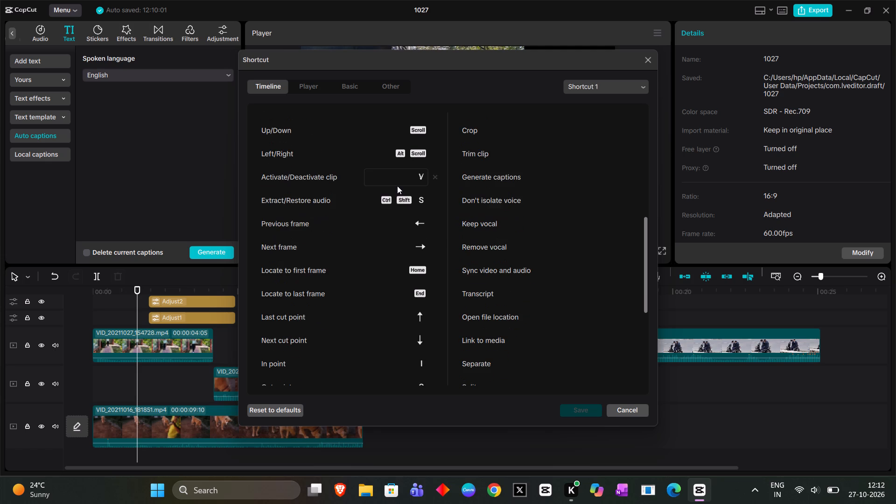
{"action": "scroll", "coordinate": [382, 163], "scroll_direction": "down", "scroll_amount": 1}
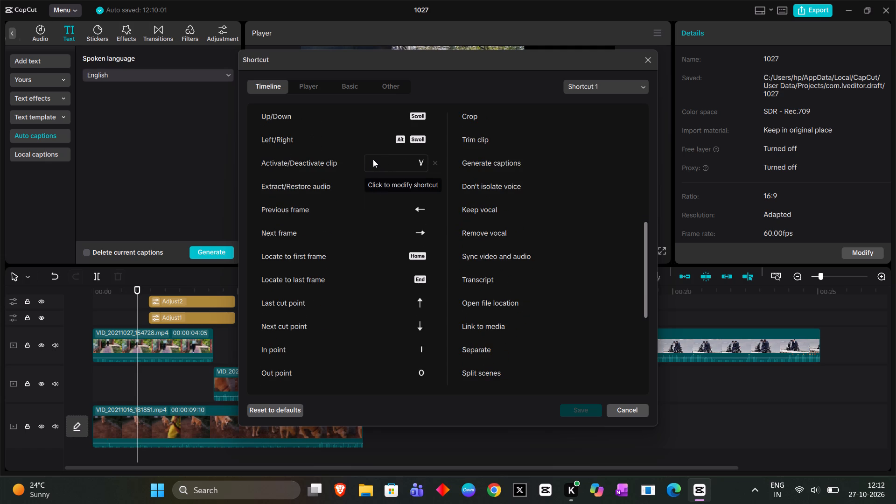
{"action": "scroll", "coordinate": [377, 166], "scroll_direction": "down", "scroll_amount": 1}
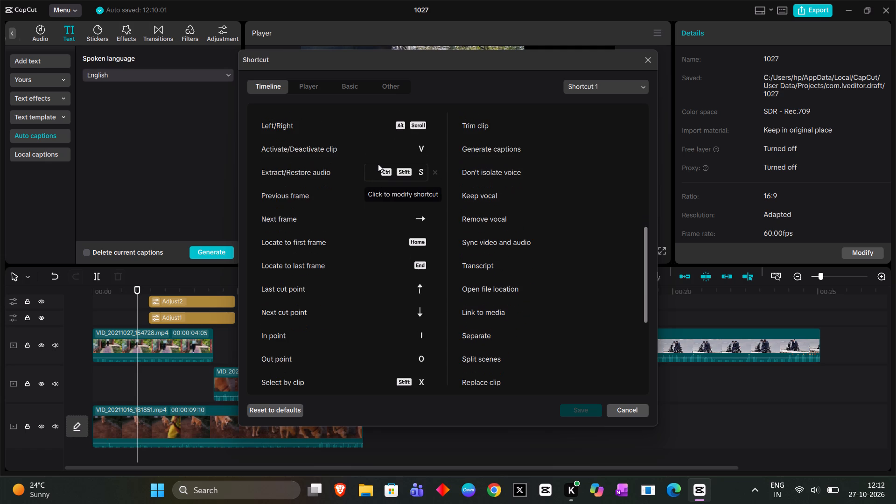
{"action": "scroll", "coordinate": [378, 164], "scroll_direction": "down", "scroll_amount": 2}
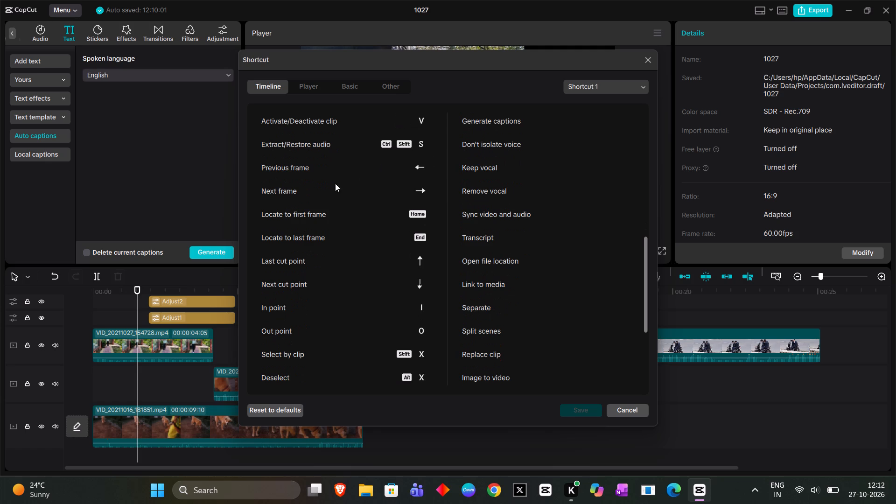
{"action": "scroll", "coordinate": [494, 163], "scroll_direction": "down", "scroll_amount": 1}
{"action": "scroll", "coordinate": [400, 187], "scroll_direction": "down", "scroll_amount": 1}
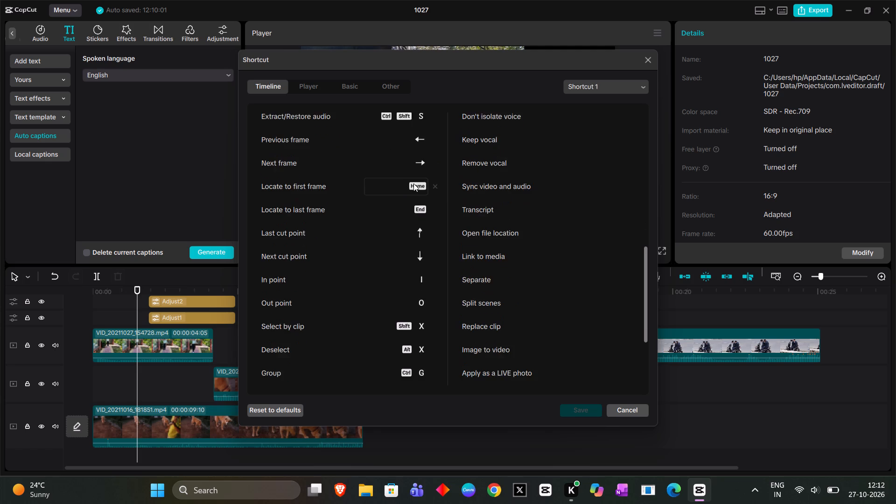
{"action": "scroll", "coordinate": [418, 183], "scroll_direction": "down", "scroll_amount": 1}
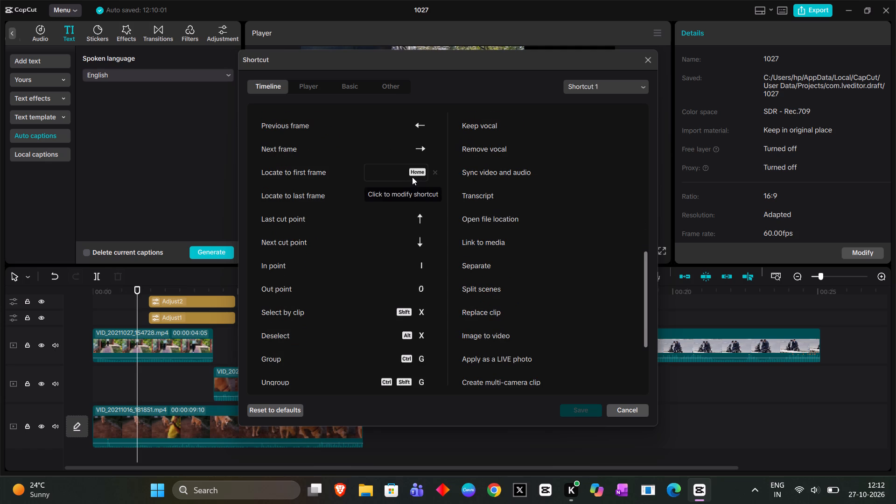
{"action": "scroll", "coordinate": [409, 176], "scroll_direction": "down", "scroll_amount": 3}
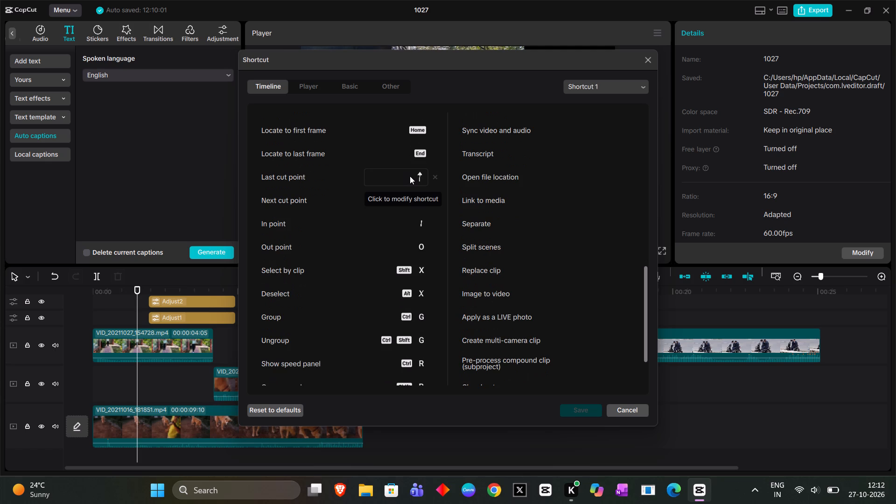
{"action": "scroll", "coordinate": [410, 173], "scroll_direction": "down", "scroll_amount": 1}
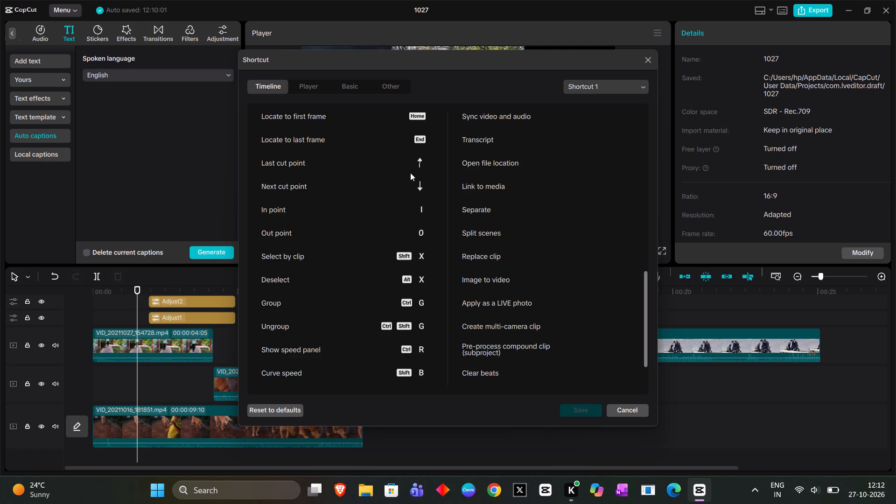
{"action": "scroll", "coordinate": [410, 173], "scroll_direction": "down", "scroll_amount": 4}
Review the Player, Basic and Other categories of keyboard shortcuts.
{"action": "left_click", "coordinate": [303, 90]}
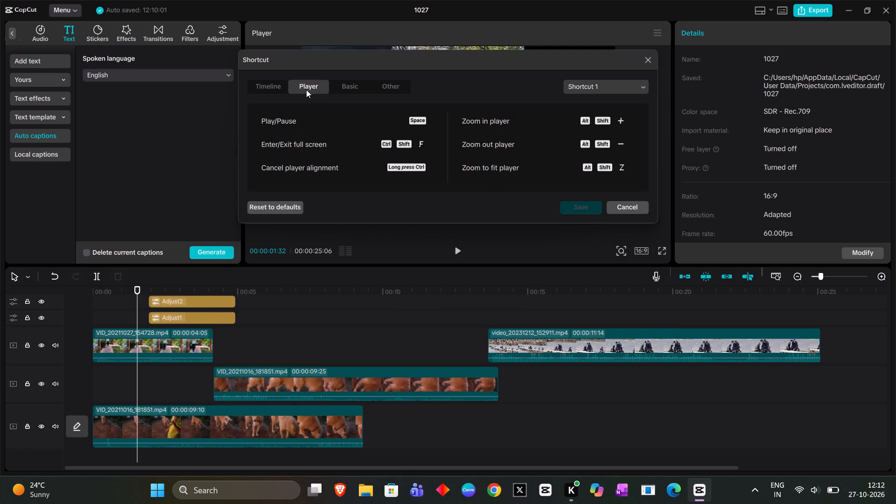
{"action": "scroll", "coordinate": [480, 166], "scroll_direction": "down", "scroll_amount": 2}
{"action": "left_click", "coordinate": [360, 80]}
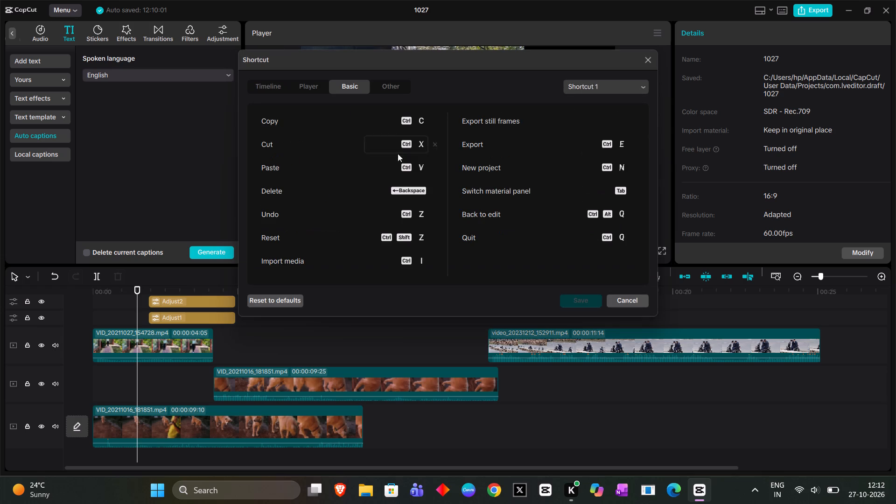
{"action": "scroll", "coordinate": [382, 147], "scroll_direction": "down", "scroll_amount": 2}
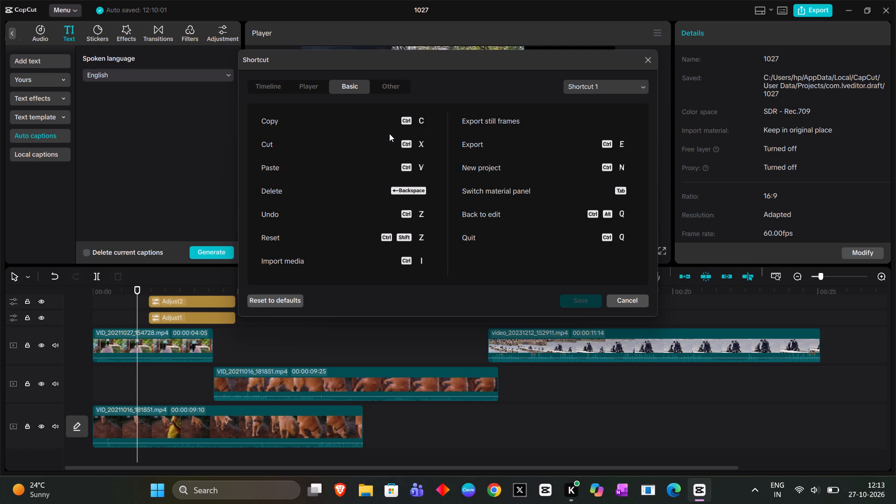
{"action": "scroll", "coordinate": [389, 134], "scroll_direction": "down", "scroll_amount": 1}
{"action": "scroll", "coordinate": [506, 134], "scroll_direction": "down", "scroll_amount": 1}
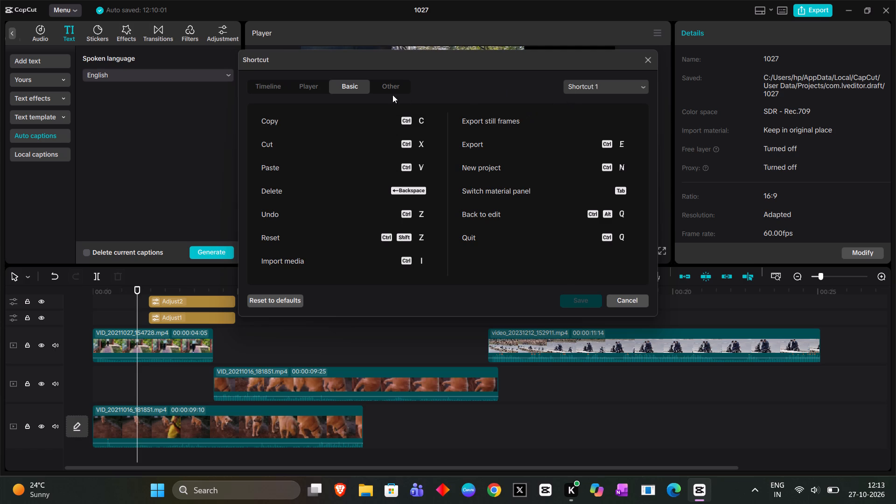
{"action": "left_click", "coordinate": [395, 88]}
{"action": "scroll", "coordinate": [411, 139], "scroll_direction": "up", "scroll_amount": 1}
{"action": "scroll", "coordinate": [411, 139], "scroll_direction": "down", "scroll_amount": 1}
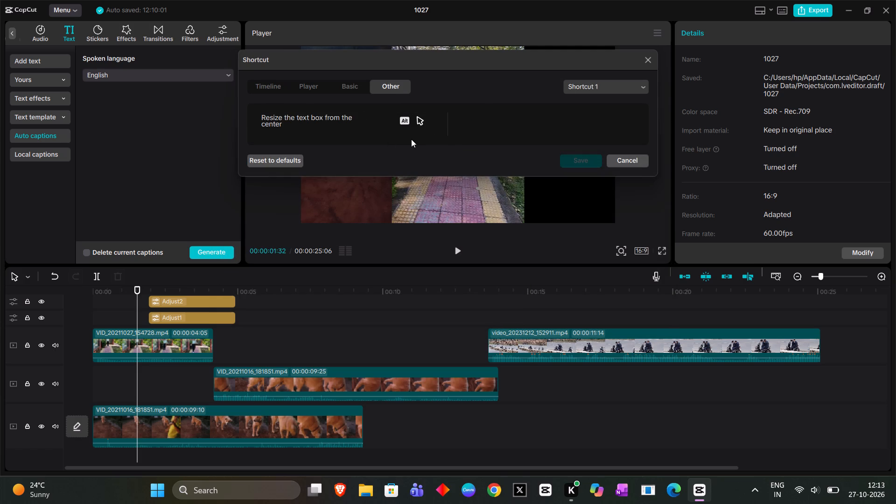
Return to the Timeline shortcuts, check the end of the list, and close the shortcut window without saving changes.
{"action": "left_click", "coordinate": [278, 86]}
{"action": "scroll", "coordinate": [456, 113], "scroll_direction": "down", "scroll_amount": 2}
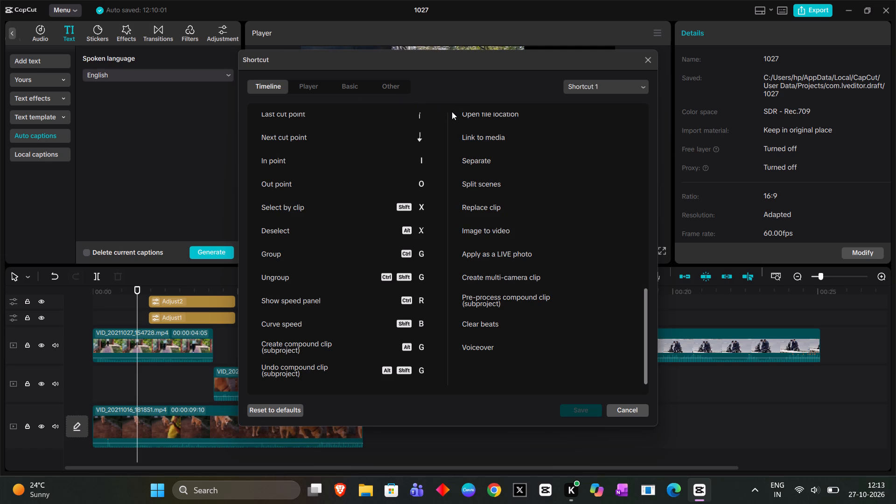
{"action": "scroll", "coordinate": [408, 149], "scroll_direction": "down", "scroll_amount": 1}
{"action": "left_click", "coordinate": [632, 413]}
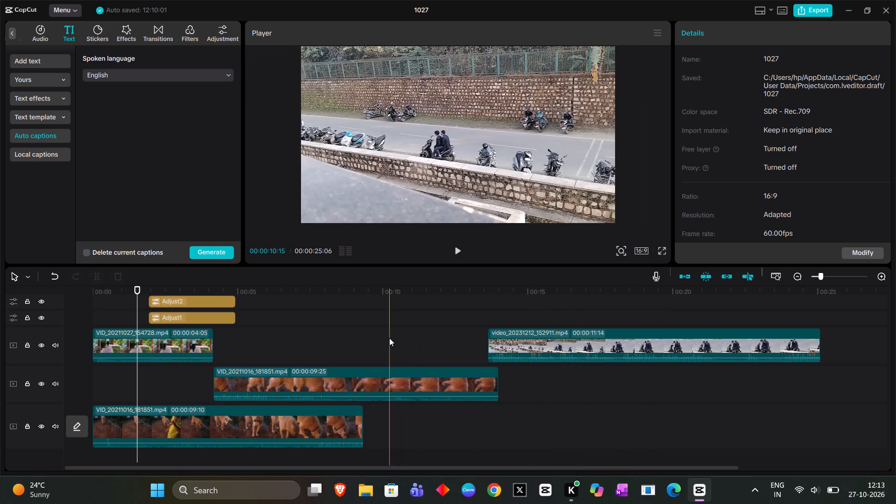
Move the playhead to about 00:00:07:20 to preview the two overlapping dog clips.
{"action": "left_click", "coordinate": [364, 333]}
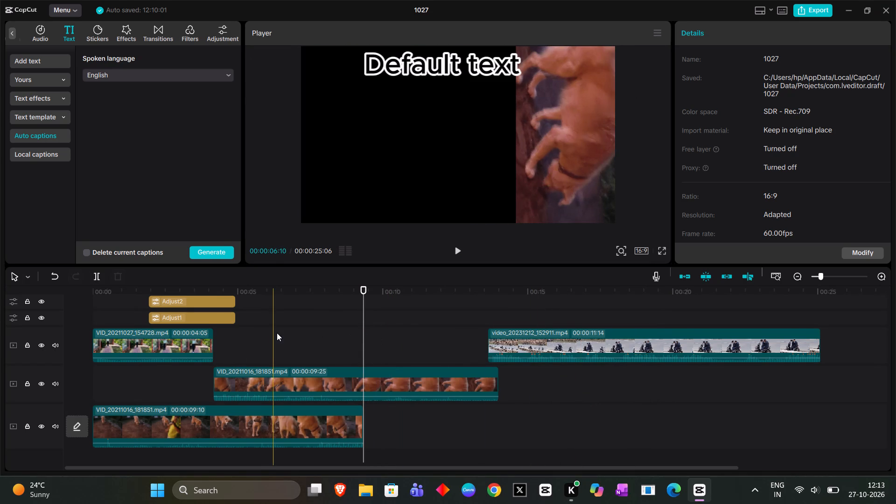
{"action": "left_click_drag", "start_coordinate": [310, 332], "coordinate": [306, 332]}
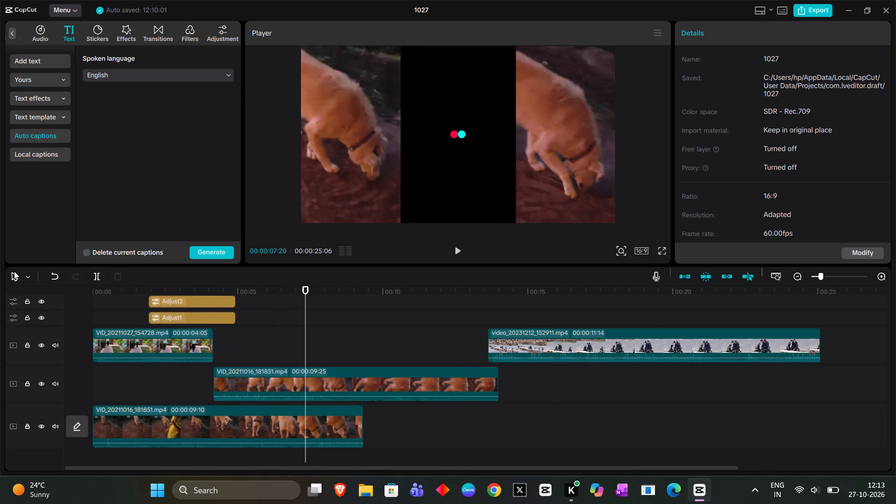
Switch to the Split tool and try to cut the middle-track dog clip at about 00:00:12:48.
{"action": "left_click", "coordinate": [13, 279]}
{"action": "left_click", "coordinate": [32, 312]}
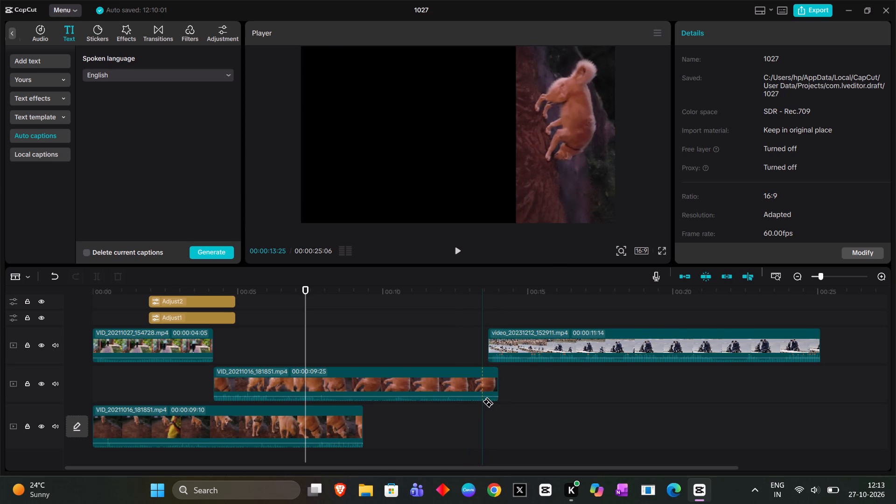
{"action": "left_click", "coordinate": [463, 401]}
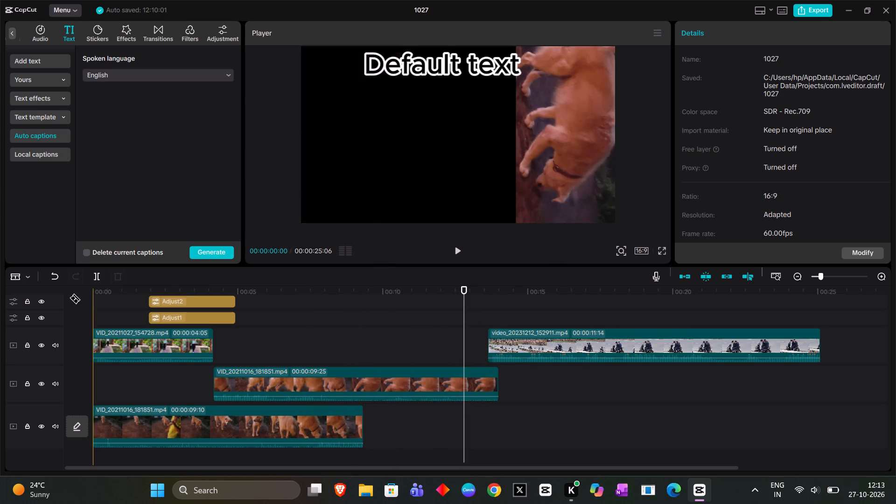
Split the middle-track dog clip into five pieces at about 5, 7, 8.7 and 11 seconds.
{"action": "left_click", "coordinate": [14, 278]}
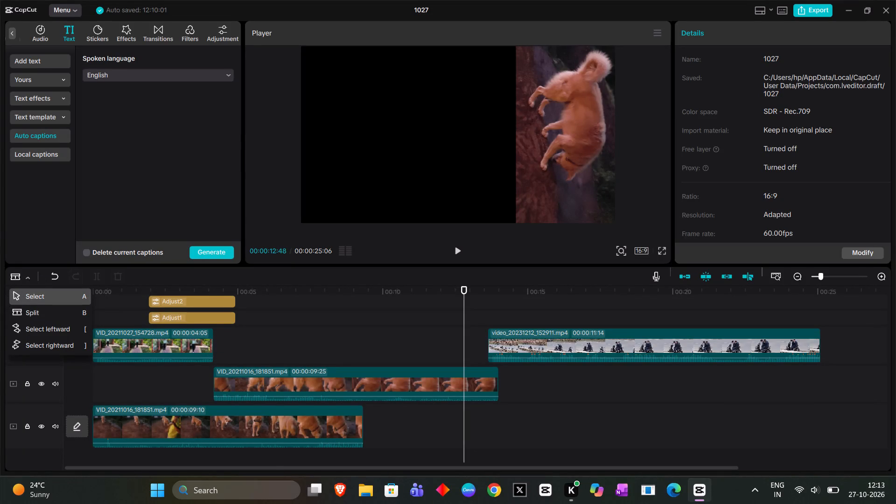
{"action": "left_click", "coordinate": [240, 378]}
{"action": "left_click", "coordinate": [243, 377]}
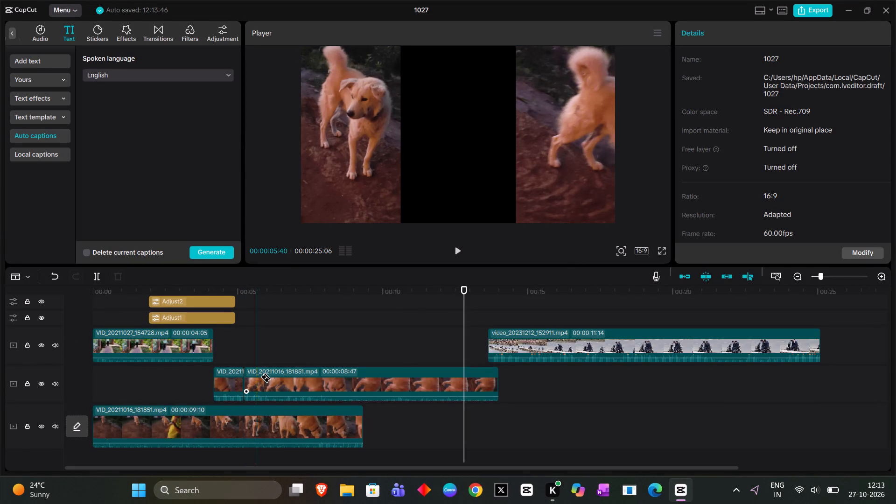
{"action": "left_click", "coordinate": [298, 374]}
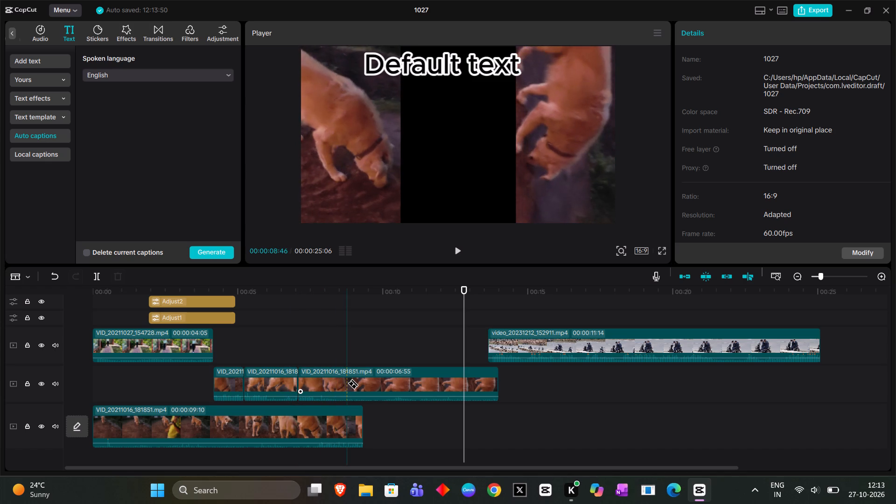
{"action": "left_click", "coordinate": [346, 383]}
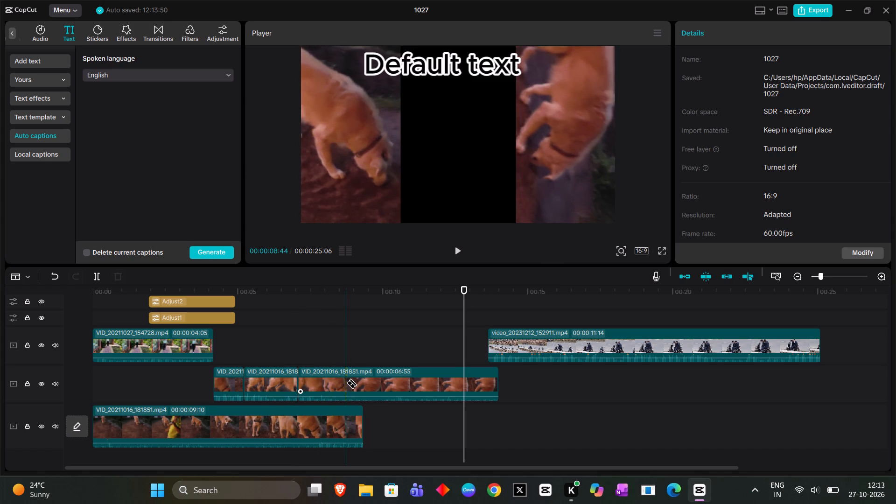
{"action": "left_click", "coordinate": [403, 411]}
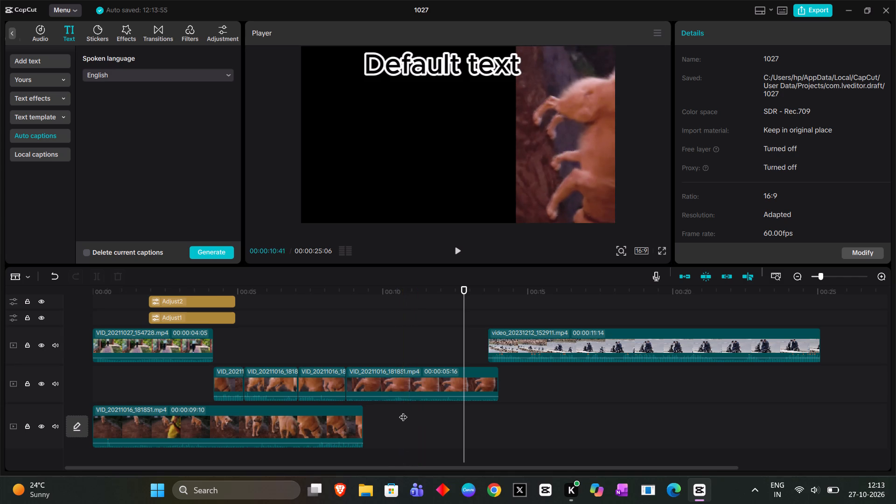
{"action": "left_click", "coordinate": [457, 406]}
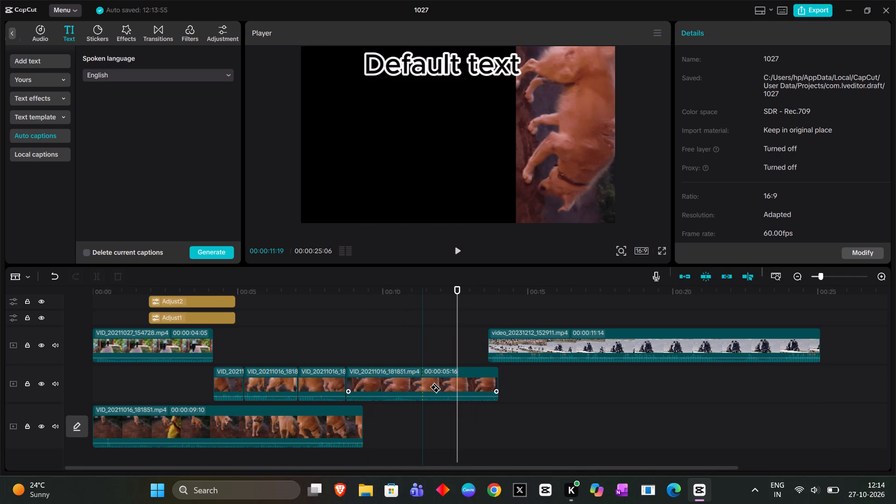
{"action": "left_click", "coordinate": [415, 379]}
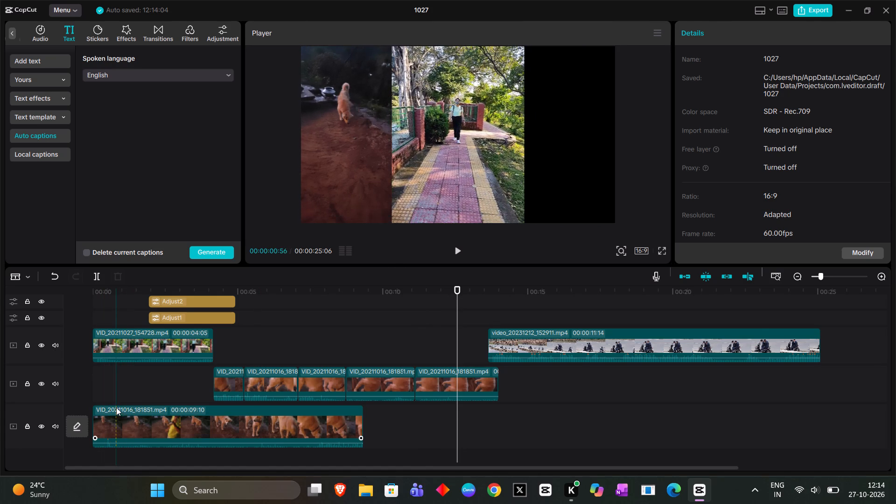
Split the bottom-track dog clip into six pieces at about 1.7, 3.4, 5.2, 7 and 8.9 seconds.
{"action": "left_click", "coordinate": [141, 407]}
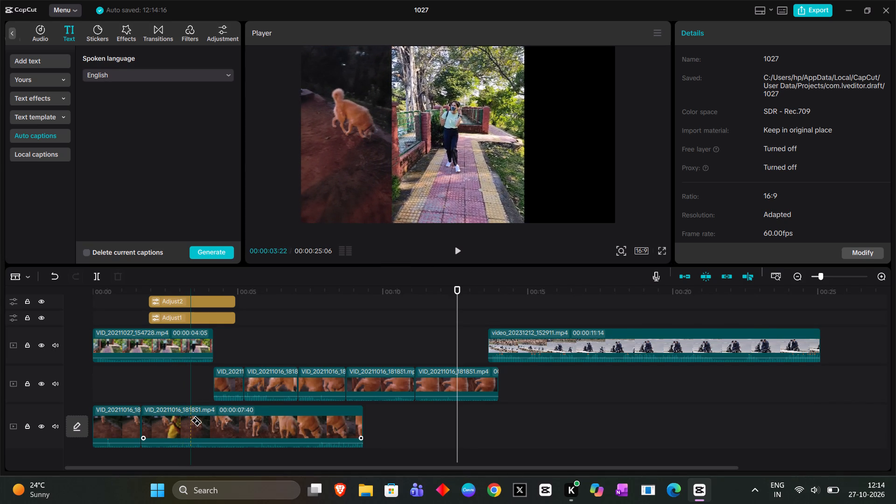
{"action": "left_click", "coordinate": [190, 420]}
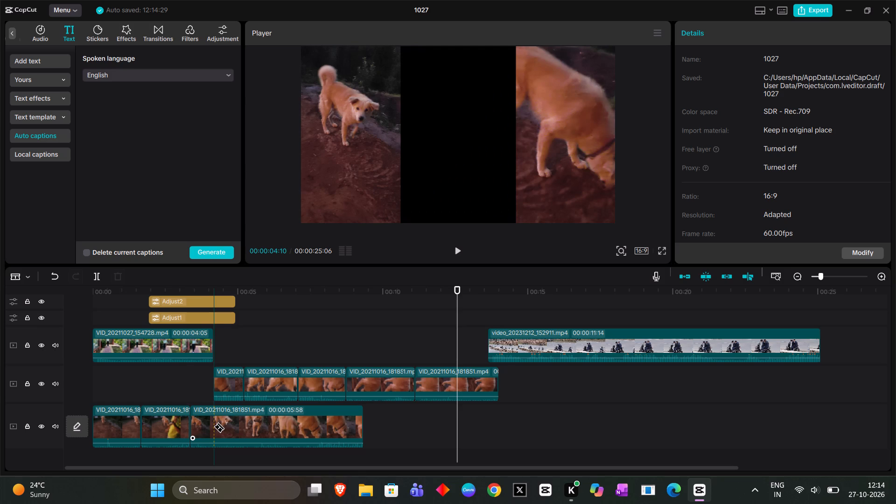
{"action": "left_click", "coordinate": [244, 427]}
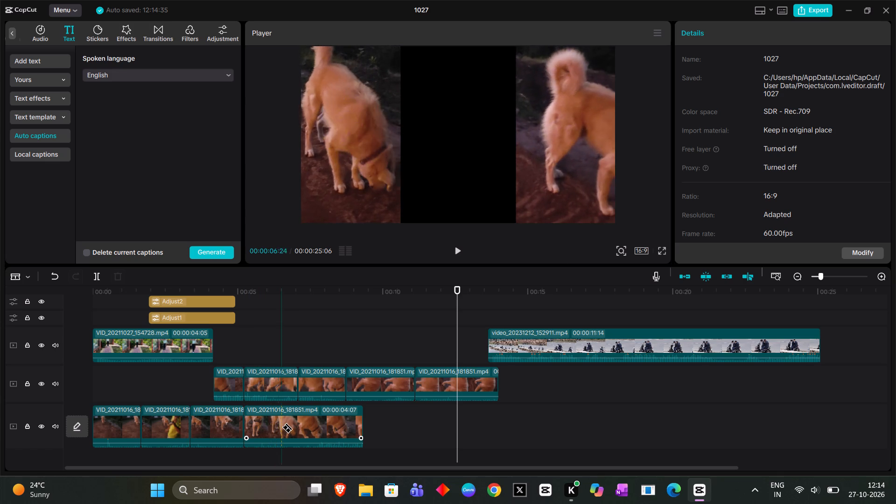
{"action": "left_click", "coordinate": [297, 427]}
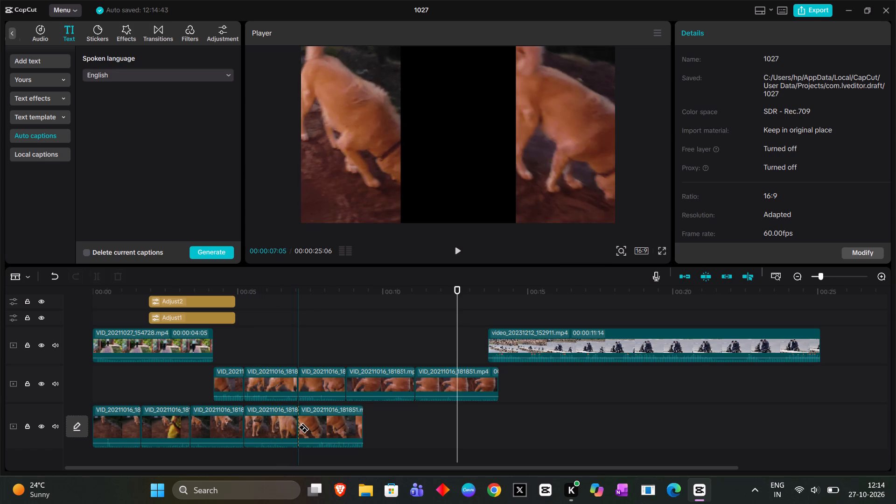
{"action": "left_click", "coordinate": [350, 430]}
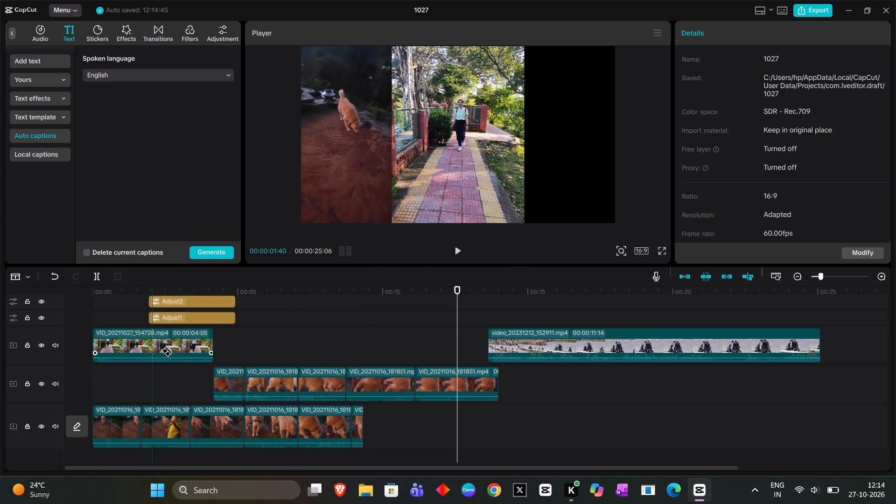
Split the walking clip on the top video track at about 1.7 and 3.4 seconds.
{"action": "left_click", "coordinate": [139, 348]}
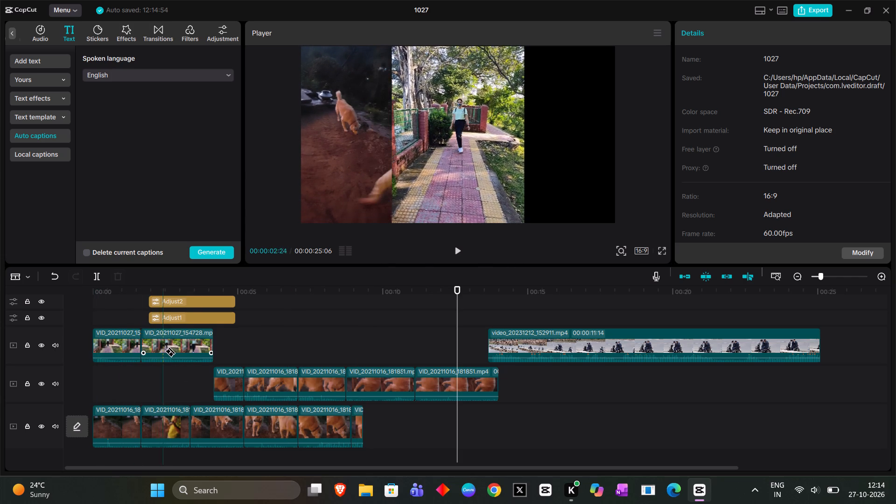
{"action": "left_click", "coordinate": [190, 349]}
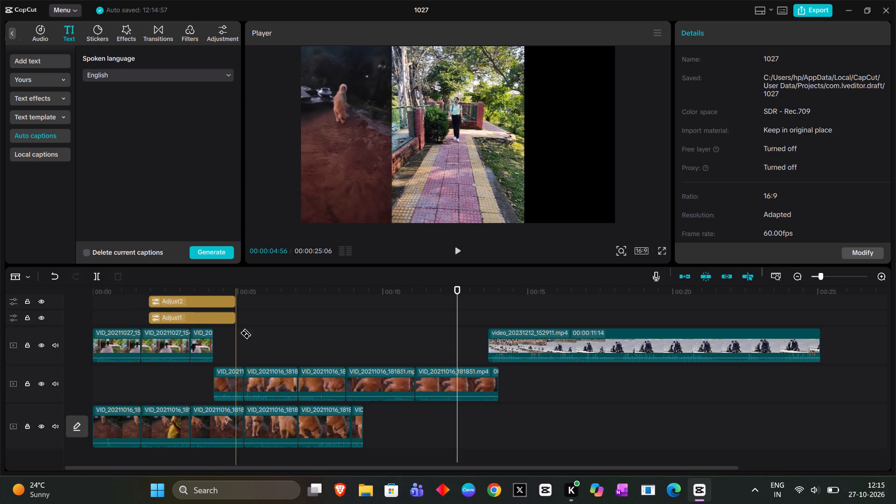
Switch to the Select tool and move the last short walking-clip piece down to the middle track, starting at about 1.3 seconds.
{"action": "left_click", "coordinate": [20, 277]}
{"action": "left_click", "coordinate": [47, 299]}
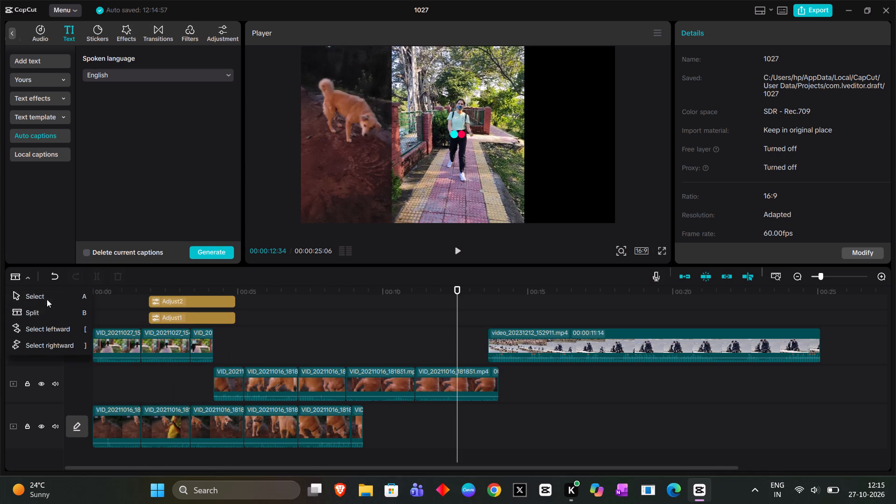
{"action": "left_click", "coordinate": [203, 345]}
{"action": "left_click_drag", "start_coordinate": [203, 344], "coordinate": [197, 344]}
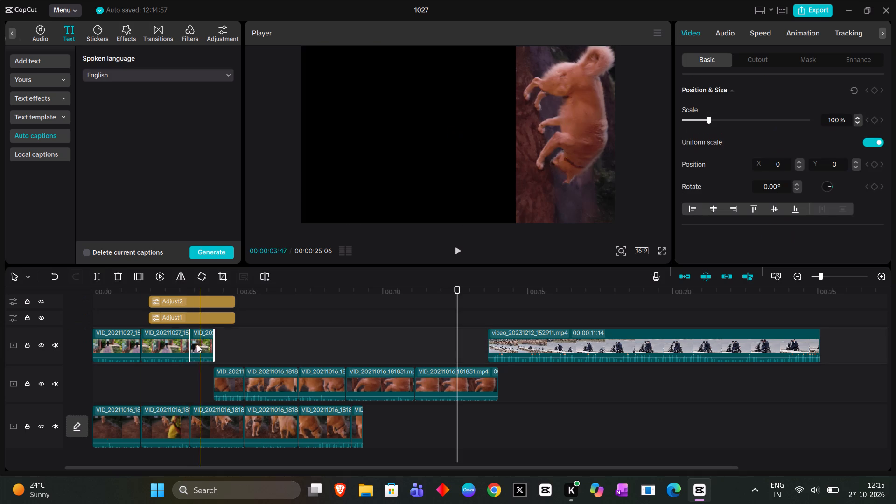
{"action": "left_click_drag", "start_coordinate": [197, 344], "coordinate": [143, 345]}
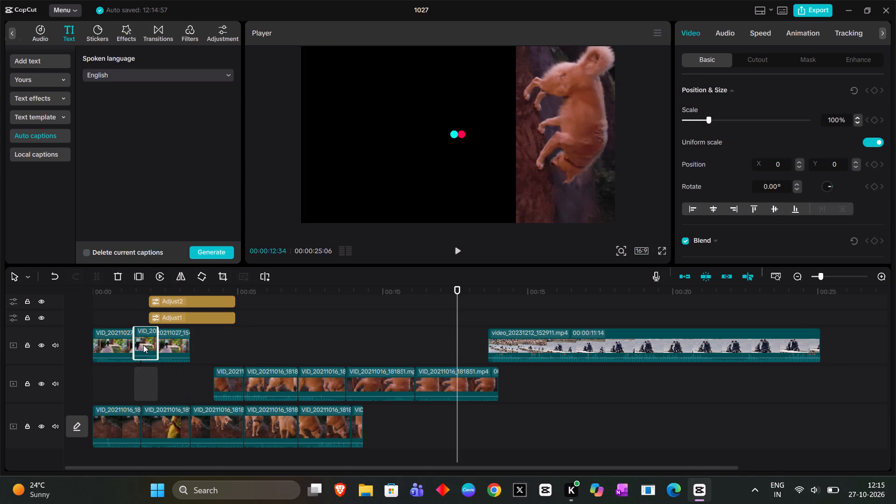
{"action": "left_click_drag", "start_coordinate": [143, 345], "coordinate": [143, 345]}
Shift the second walking-clip piece later on the top video track to start at about 2.7 seconds, leaving a gap before it.
{"action": "left_click_drag", "start_coordinate": [167, 343], "coordinate": [168, 343]}
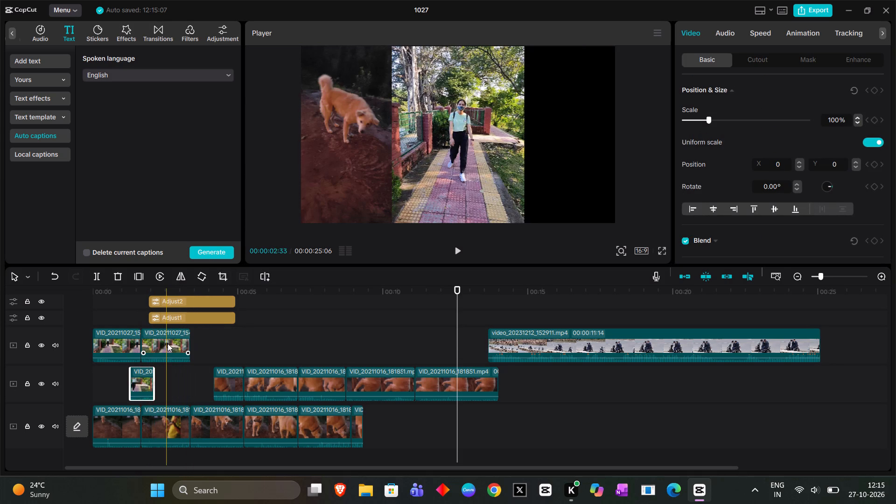
{"action": "left_click_drag", "start_coordinate": [168, 343], "coordinate": [177, 344]}
{"action": "left_click_drag", "start_coordinate": [189, 344], "coordinate": [199, 343]}
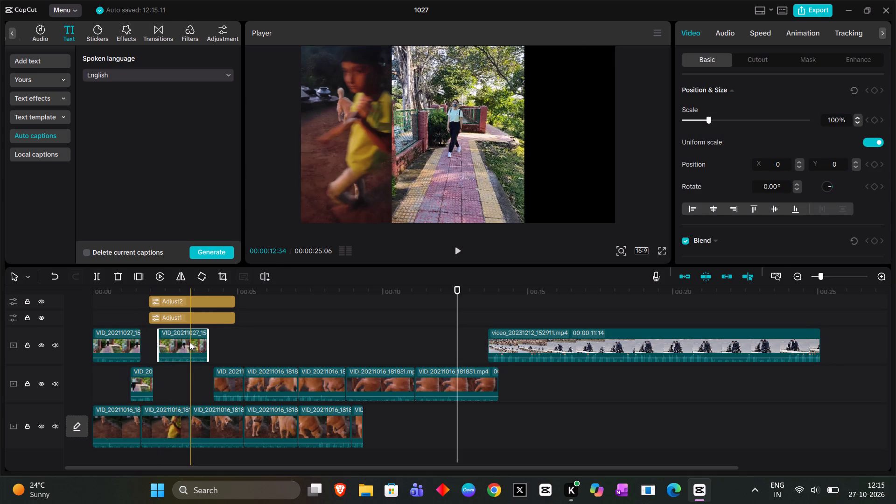
{"action": "left_click", "coordinate": [144, 380]}
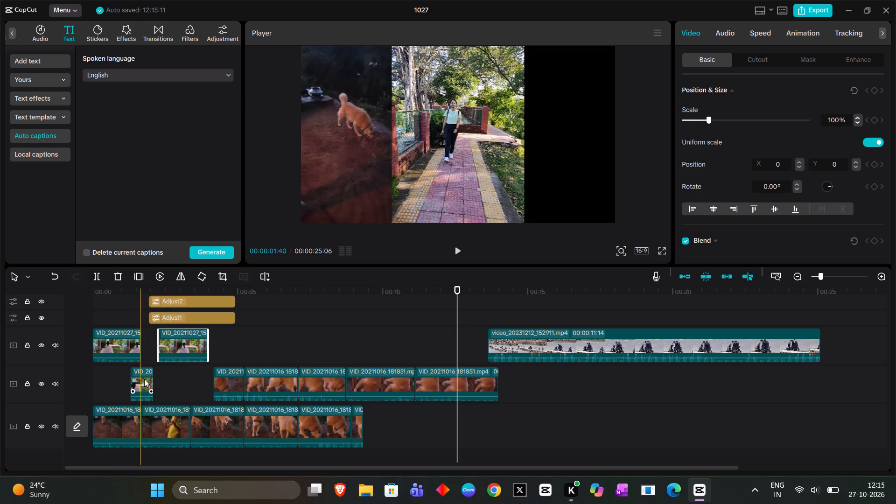
{"action": "left_click_drag", "start_coordinate": [144, 379], "coordinate": [144, 371]}
{"action": "left_click", "coordinate": [177, 354]}
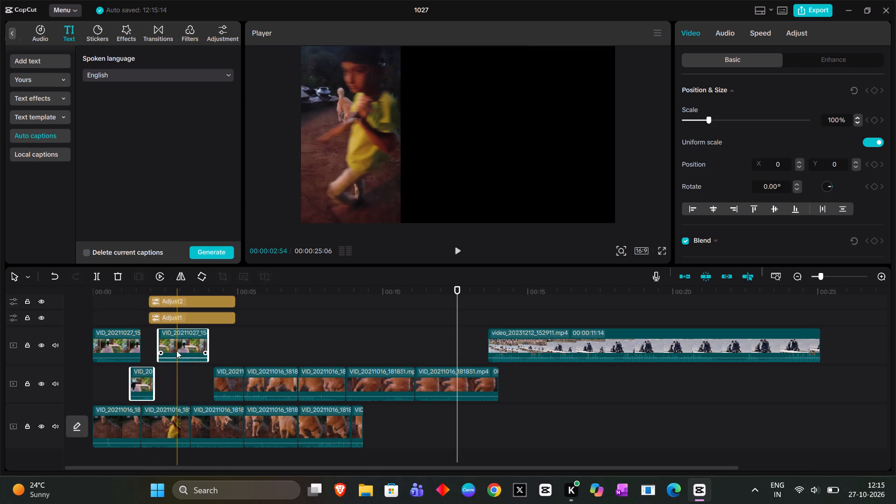
{"action": "left_click_drag", "start_coordinate": [180, 345], "coordinate": [194, 345]}
Reposition the short middle-track walking piece to start at about 1.7 seconds and the second top-track piece at about 2.6 seconds.
{"action": "left_click", "coordinate": [145, 371]}
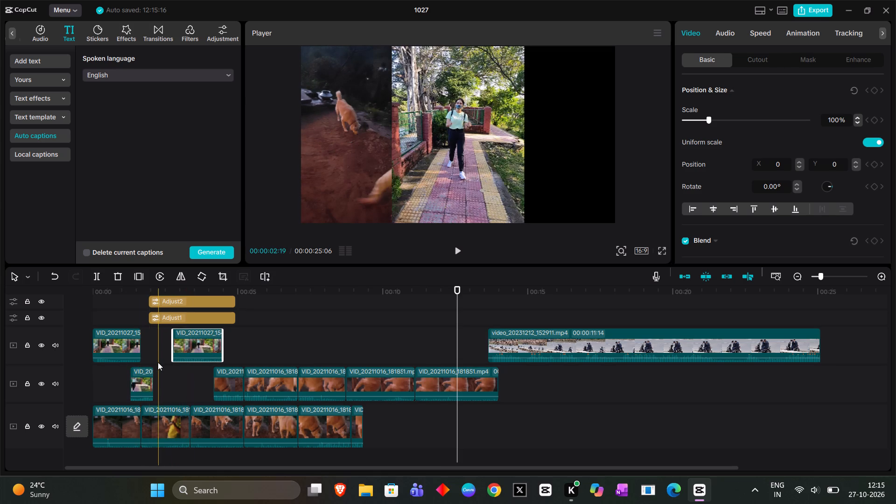
{"action": "left_click", "coordinate": [145, 371]}
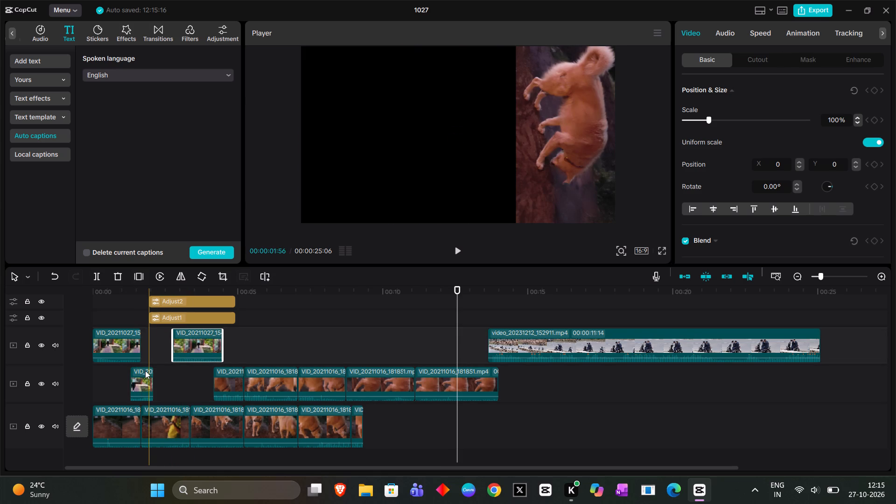
{"action": "left_click", "coordinate": [145, 371]}
{"action": "left_click_drag", "start_coordinate": [145, 371], "coordinate": [147, 362]}
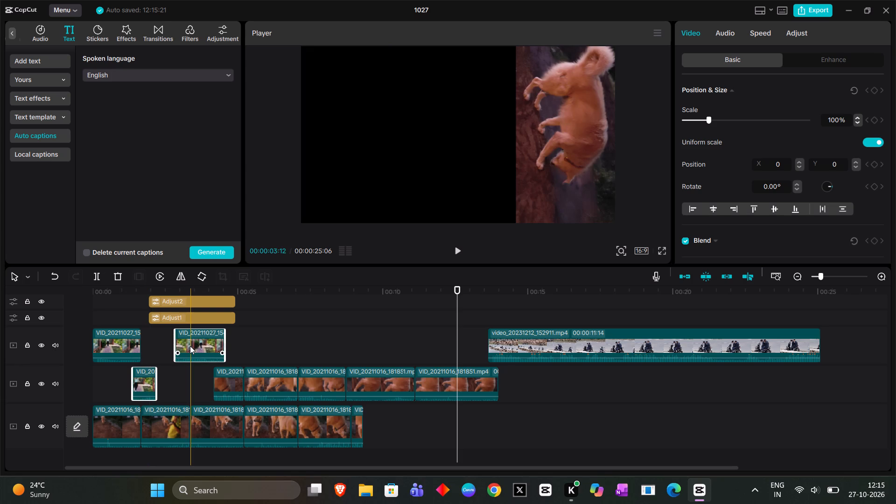
{"action": "left_click", "coordinate": [191, 344]}
{"action": "left_click_drag", "start_coordinate": [195, 344], "coordinate": [188, 344]}
{"action": "left_click", "coordinate": [146, 371]}
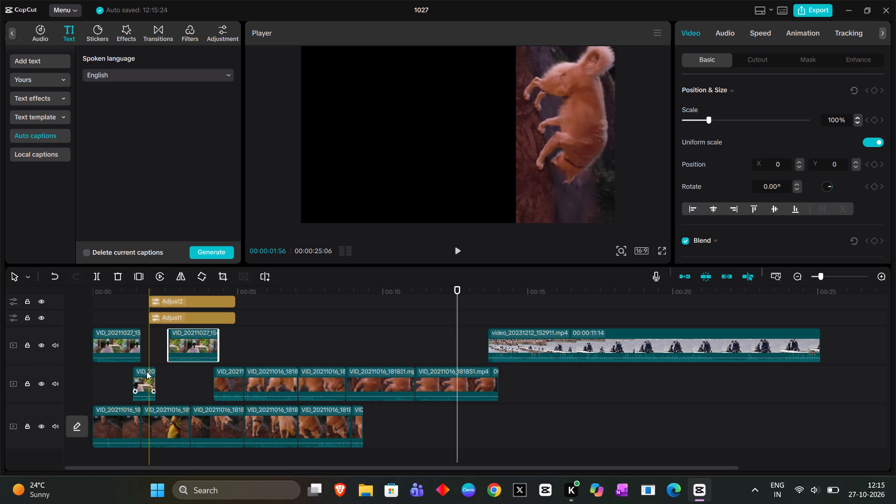
{"action": "left_click_drag", "start_coordinate": [147, 372], "coordinate": [151, 372]}
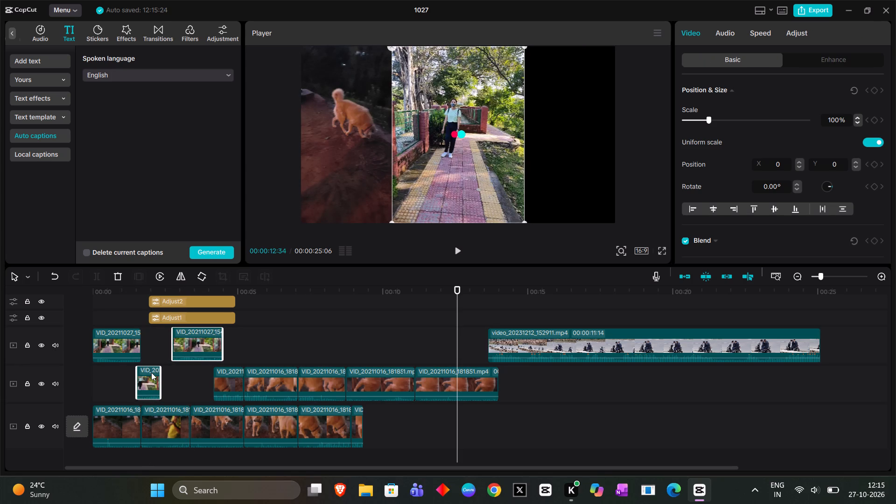
{"action": "left_click_drag", "start_coordinate": [151, 372], "coordinate": [152, 372]}
{"action": "left_click", "coordinate": [190, 346]}
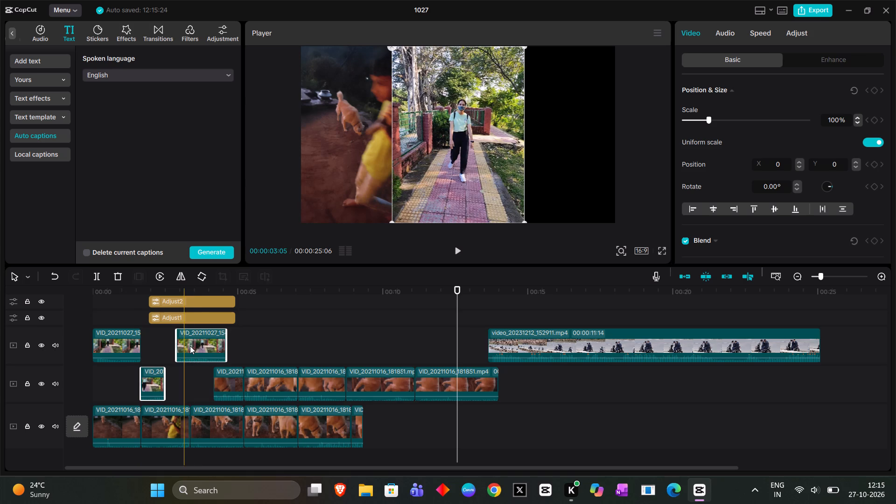
{"action": "left_click_drag", "start_coordinate": [206, 346], "coordinate": [198, 346]}
Clear the clip selection and scrub the playhead back to the timeline start at 00:00:00:00.
{"action": "left_click", "coordinate": [283, 324]}
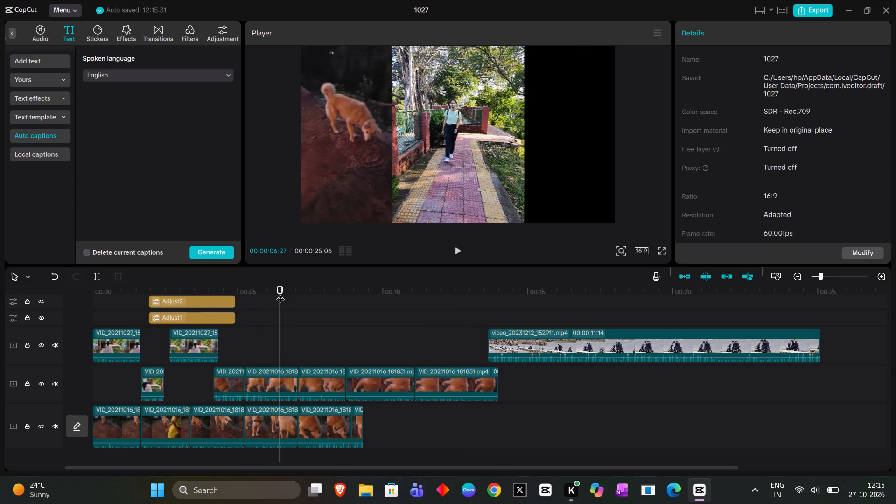
{"action": "left_click_drag", "start_coordinate": [280, 294], "coordinate": [242, 295]}
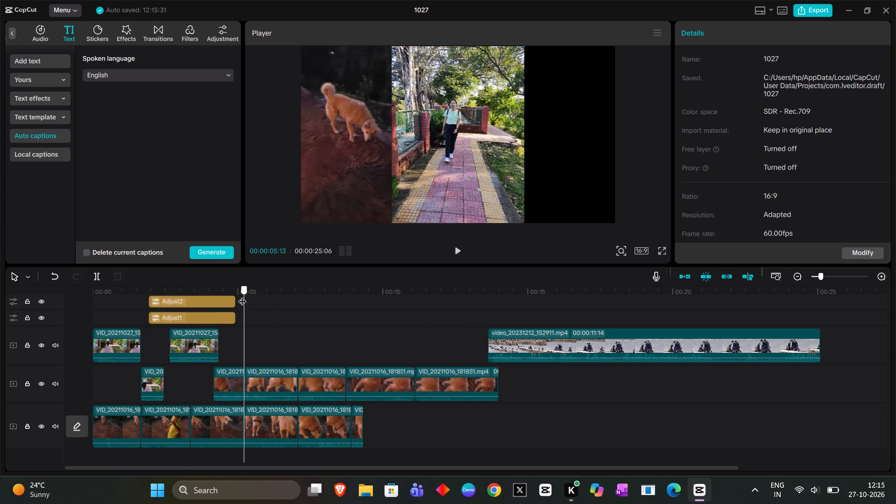
{"action": "left_click_drag", "start_coordinate": [242, 295], "coordinate": [43, 315]}
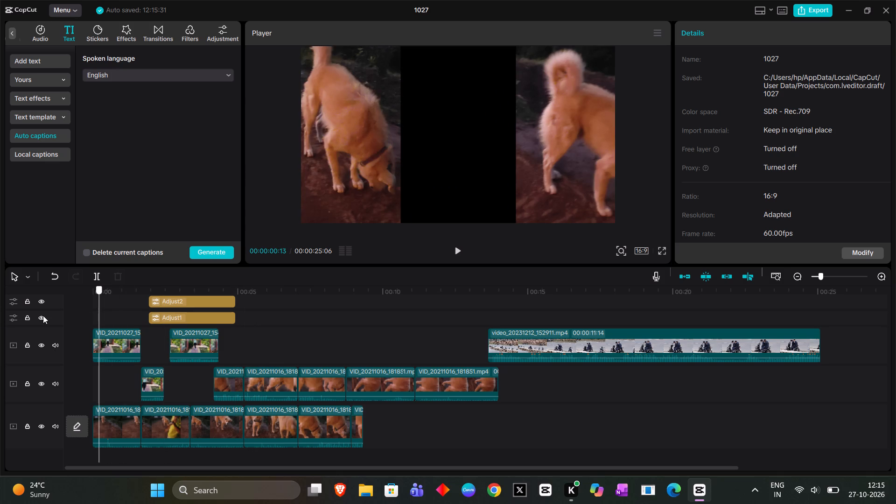
{"action": "left_click_drag", "start_coordinate": [43, 315], "coordinate": [0, 329]}
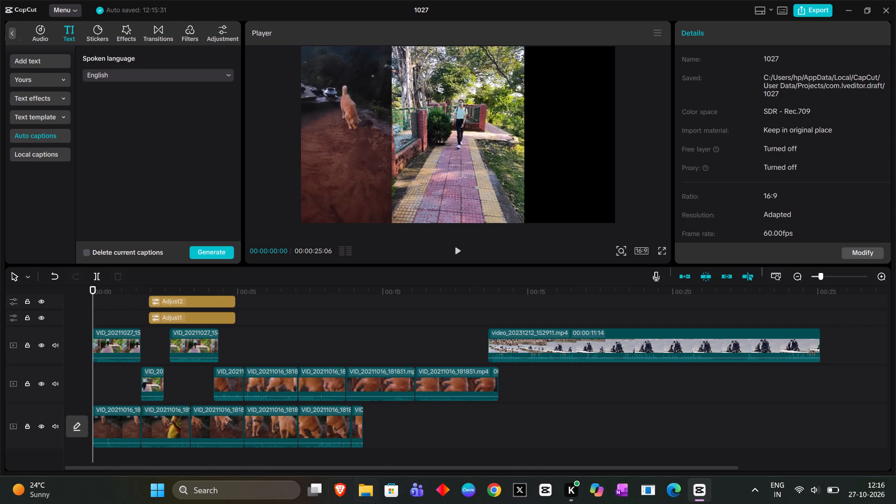
Move the last dog piece on the middle track later to start at about 13.2 seconds, under the video_20231212_152911.mp4 clip.
{"action": "scroll", "coordinate": [311, 378], "scroll_direction": "down", "scroll_amount": 2}
{"action": "scroll", "coordinate": [342, 379], "scroll_direction": "up", "scroll_amount": 1}
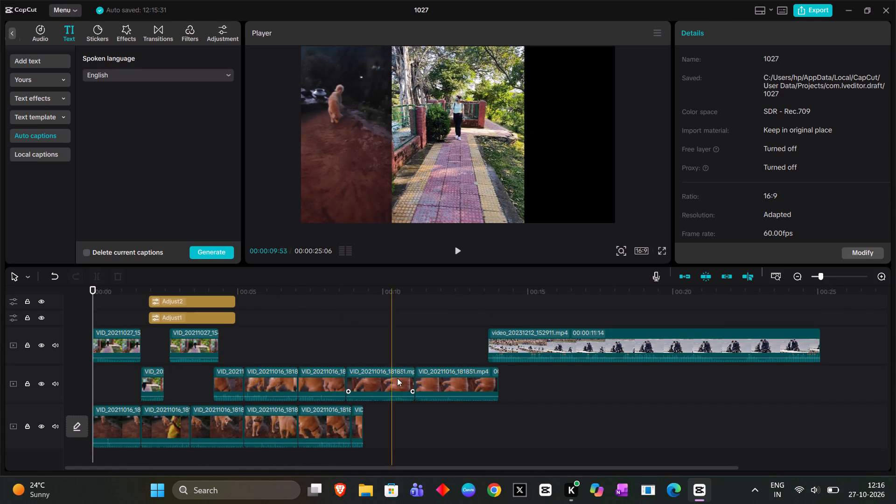
{"action": "left_click", "coordinate": [463, 385]}
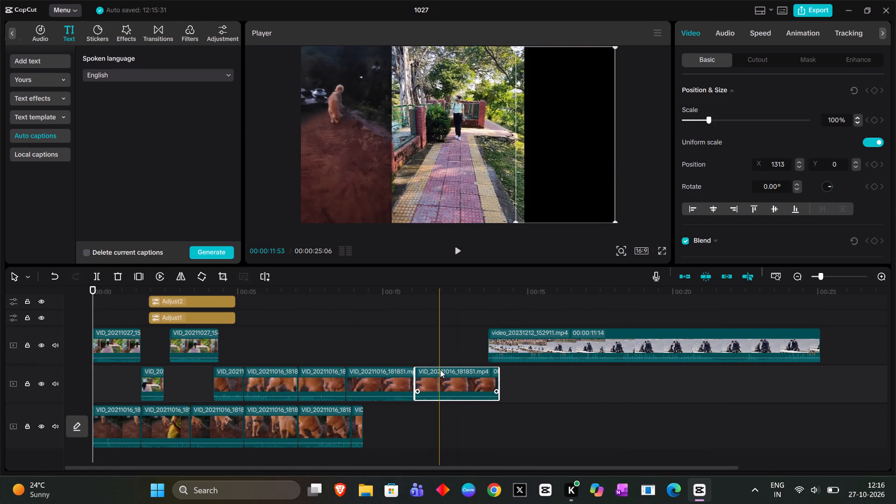
{"action": "left_click_drag", "start_coordinate": [468, 380], "coordinate": [530, 378]}
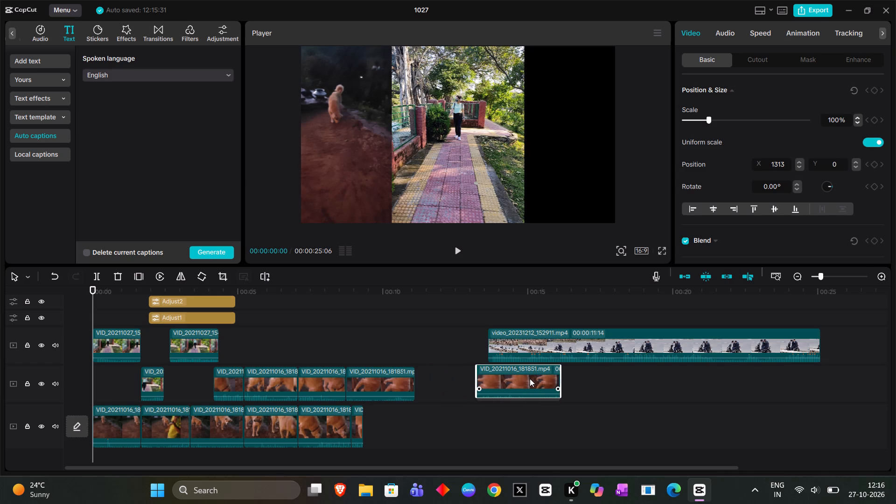
{"action": "left_click_drag", "start_coordinate": [530, 378], "coordinate": [527, 378]}
Move the 7.2-second middle-track end piece to the top video track at about 10.4 seconds and the fifth bottom-track dog piece to about 4.5 seconds there.
{"action": "left_click", "coordinate": [397, 382]}
{"action": "left_click_drag", "start_coordinate": [397, 382], "coordinate": [414, 368]}
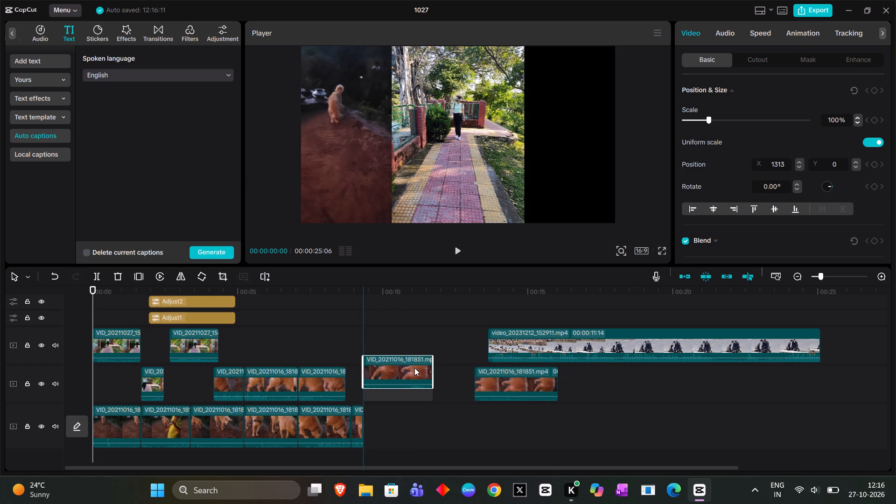
{"action": "left_click_drag", "start_coordinate": [414, 368], "coordinate": [444, 338]}
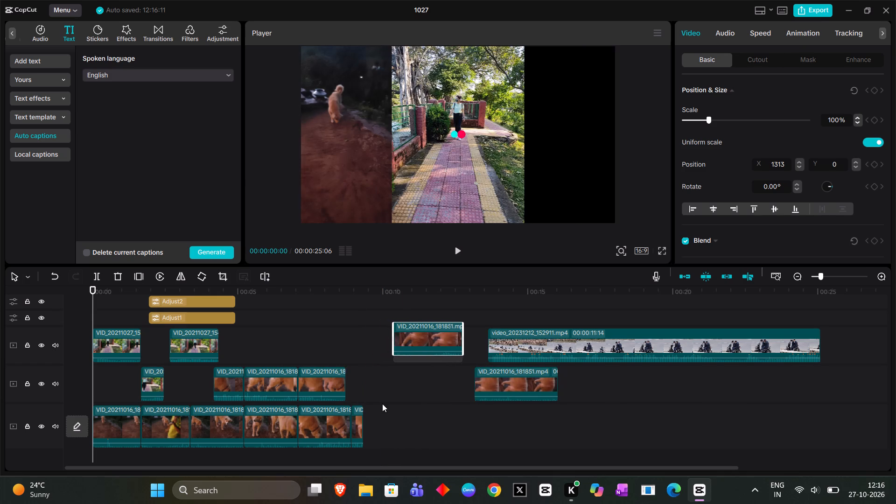
{"action": "left_click", "coordinate": [337, 418]}
{"action": "left_click_drag", "start_coordinate": [337, 418], "coordinate": [290, 337]}
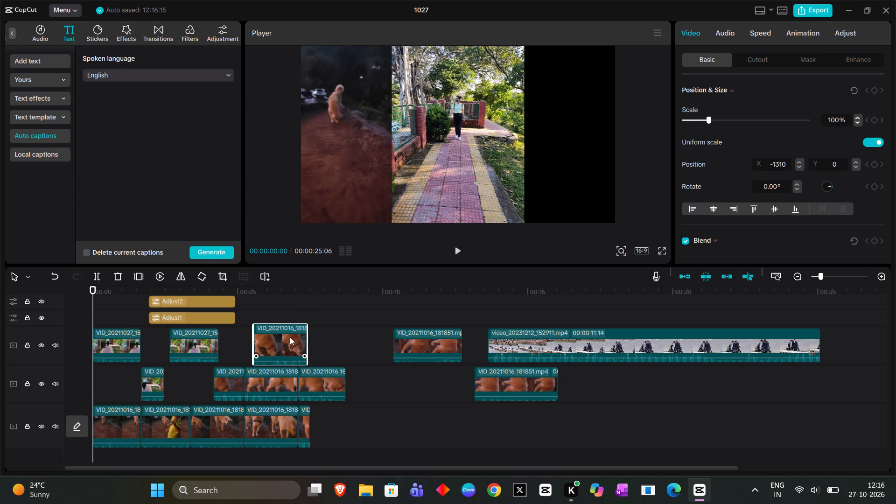
{"action": "left_click_drag", "start_coordinate": [290, 337], "coordinate": [263, 336]}
Move the two dog pieces after the short one on the middle track up to the top video track, at about 6.5 and 8.5 seconds.
{"action": "left_click", "coordinate": [268, 387]}
{"action": "left_click_drag", "start_coordinate": [268, 386], "coordinate": [268, 386]}
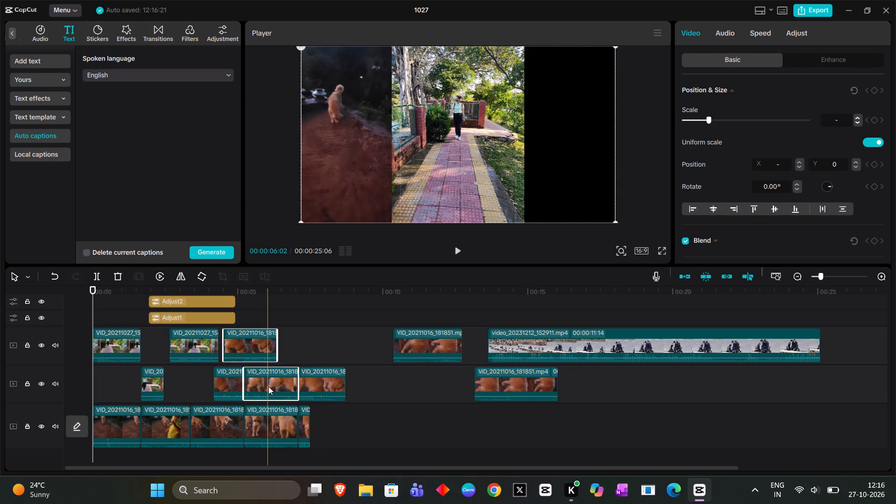
{"action": "left_click_drag", "start_coordinate": [268, 386], "coordinate": [318, 351]}
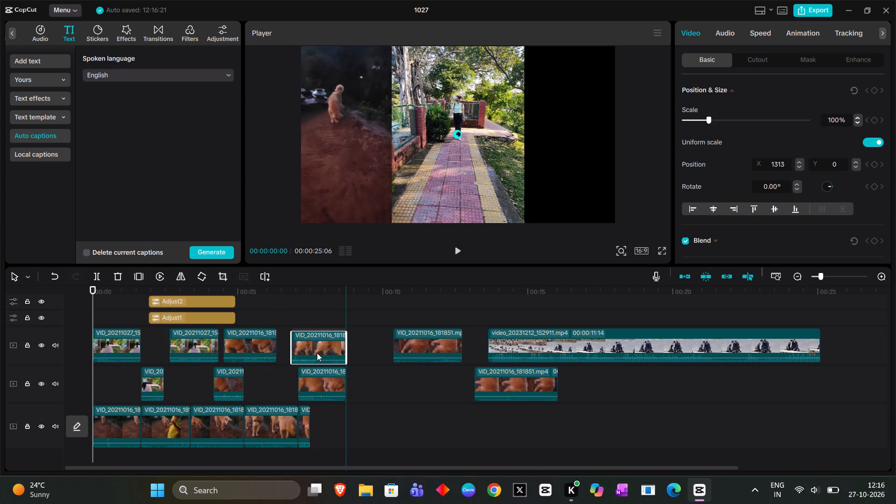
{"action": "left_click_drag", "start_coordinate": [315, 351], "coordinate": [304, 351]}
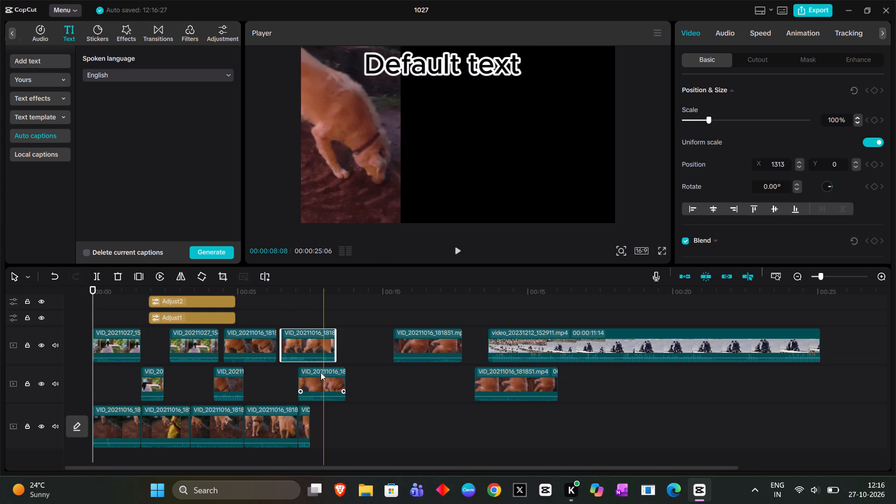
{"action": "left_click_drag", "start_coordinate": [323, 375], "coordinate": [361, 341]}
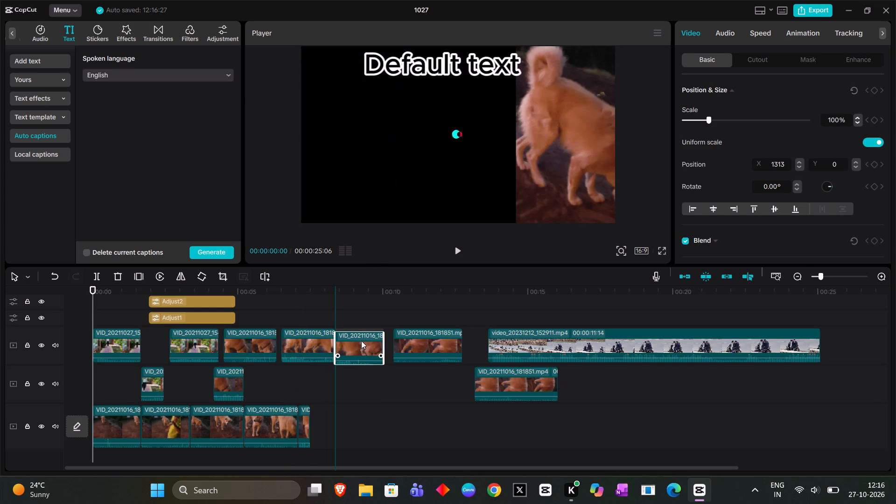
{"action": "left_click_drag", "start_coordinate": [361, 341], "coordinate": [365, 339]}
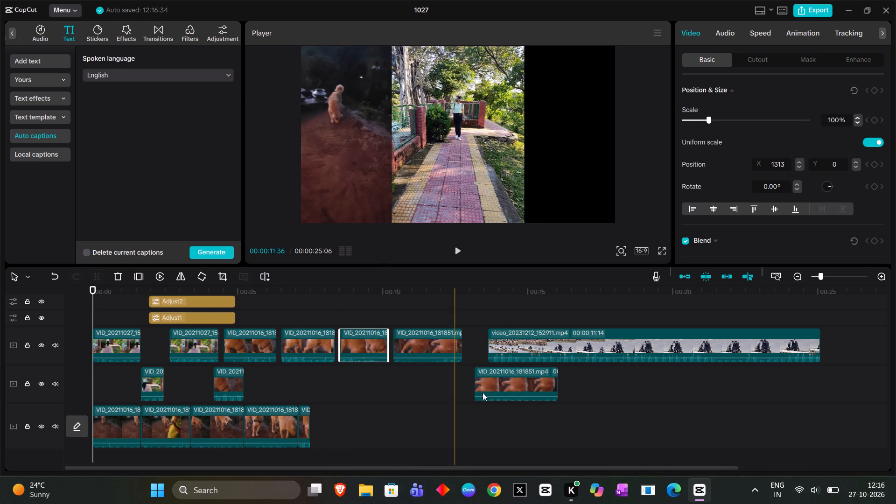
Move the long dog piece under video_20231212_152911.mp4 earlier on the middle track to start at about 5.2 seconds.
{"action": "scroll", "coordinate": [391, 362], "scroll_direction": "down", "scroll_amount": 1}
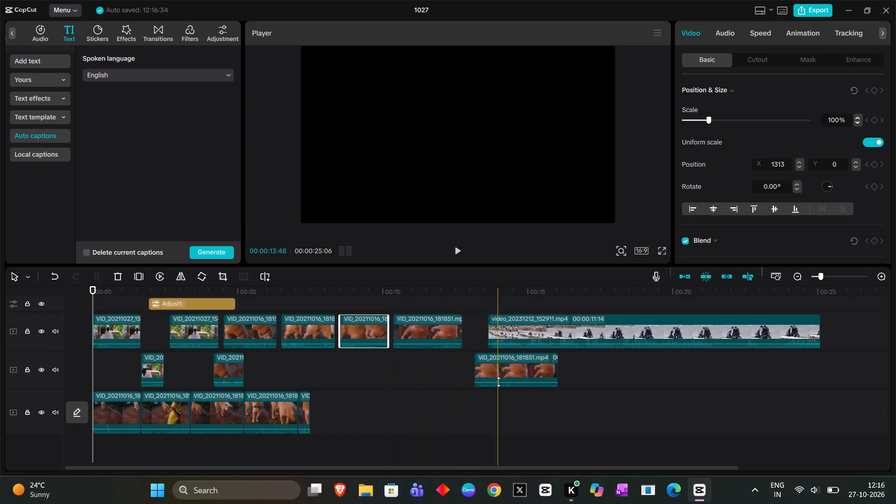
{"action": "left_click_drag", "start_coordinate": [502, 369], "coordinate": [331, 357]}
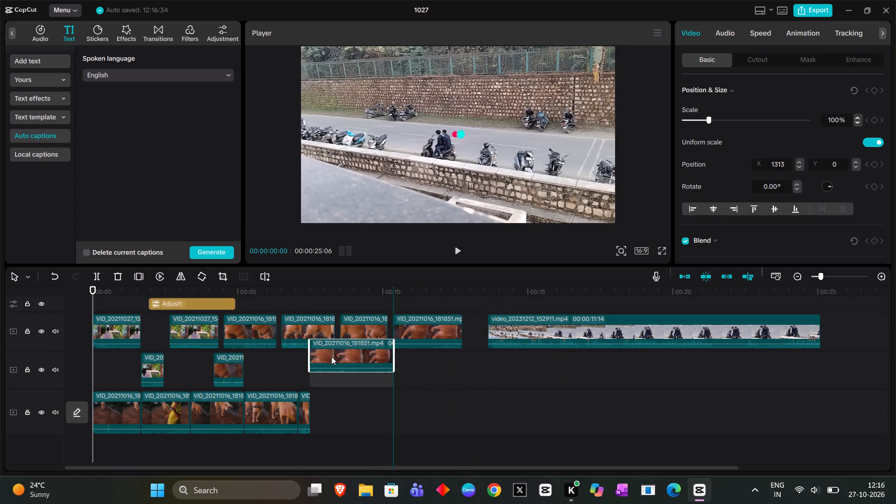
{"action": "left_click_drag", "start_coordinate": [331, 357], "coordinate": [273, 372]}
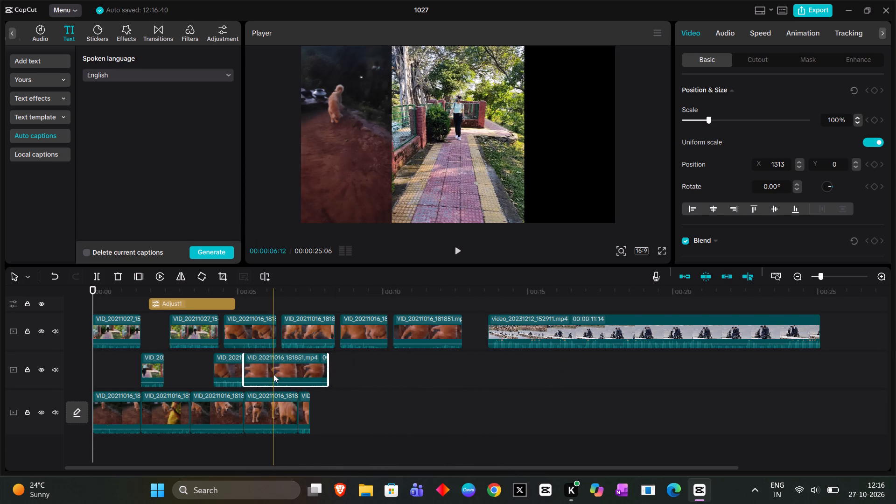
Move two leading dog pieces from the bottom track to the middle track, starting at 0 and about 2.5 seconds.
{"action": "left_click", "coordinate": [352, 417]}
{"action": "left_click_drag", "start_coordinate": [112, 402], "coordinate": [102, 374]}
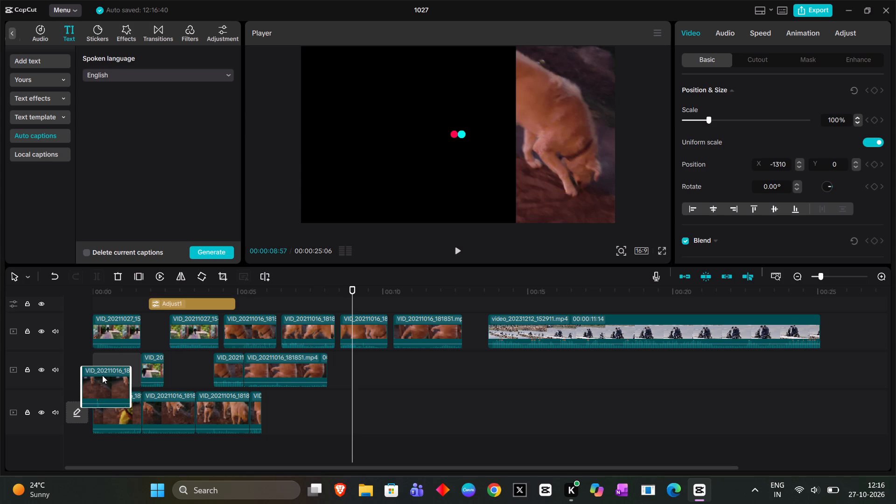
{"action": "left_click_drag", "start_coordinate": [112, 400], "coordinate": [165, 387]}
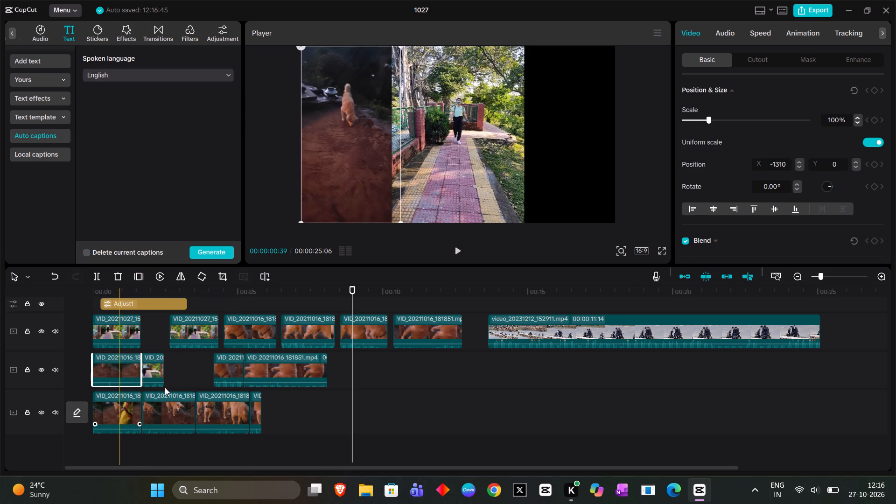
{"action": "left_click_drag", "start_coordinate": [165, 387], "coordinate": [184, 366]}
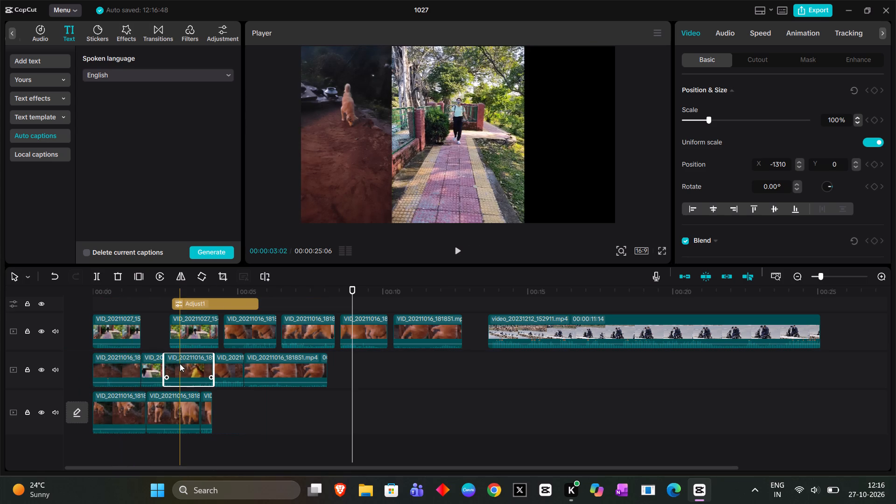
Move the second remaining dog piece from the bottom track to the middle track's end, starting at about 8.4 seconds.
{"action": "left_click", "coordinate": [340, 407]}
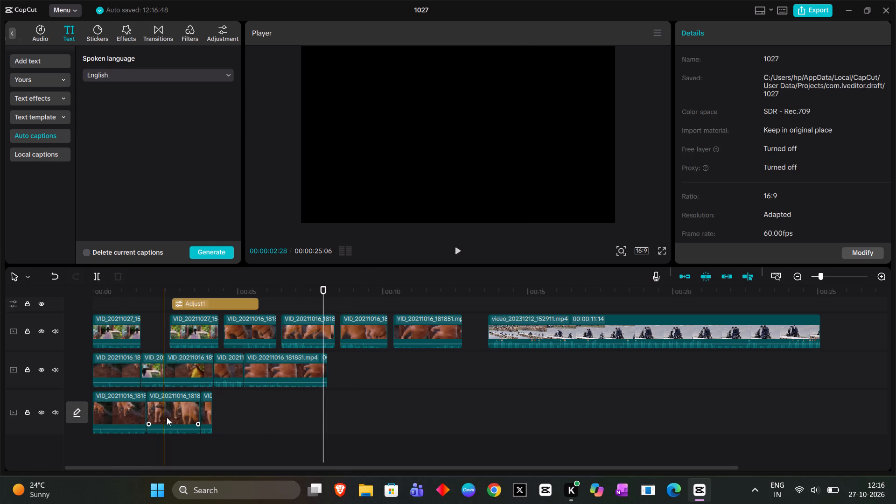
{"action": "left_click_drag", "start_coordinate": [169, 417], "coordinate": [342, 377]}
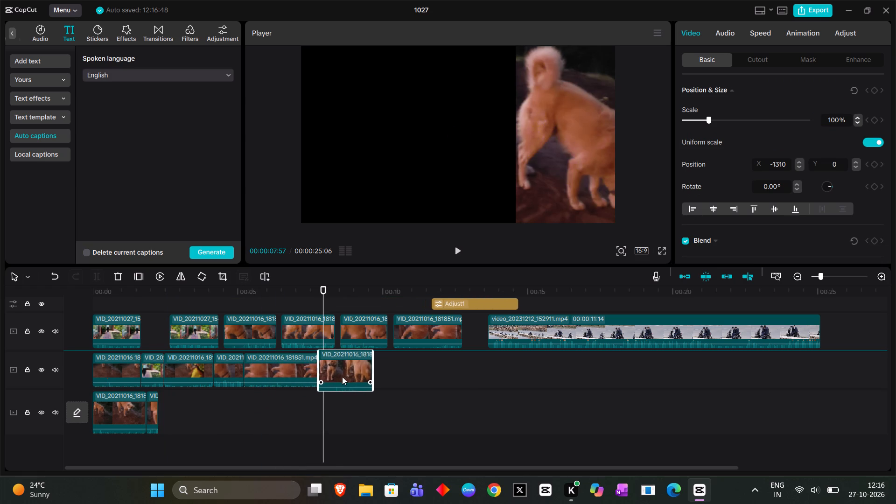
{"action": "left_click_drag", "start_coordinate": [342, 377], "coordinate": [356, 377]}
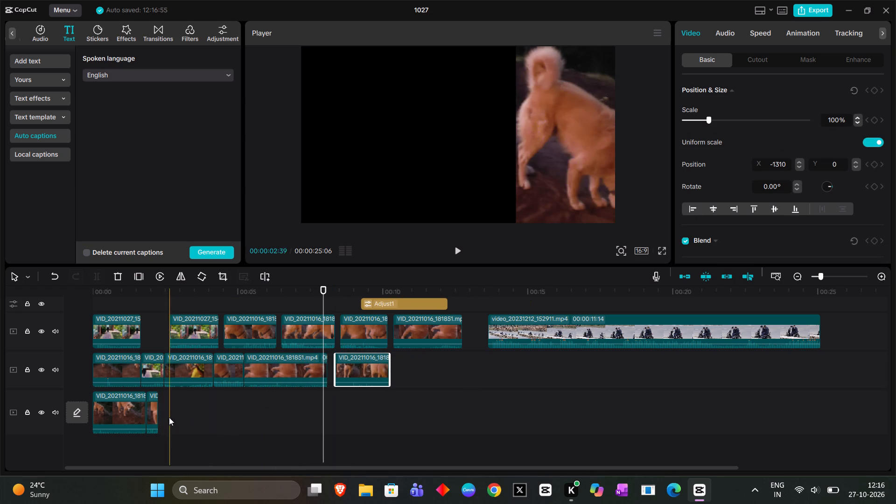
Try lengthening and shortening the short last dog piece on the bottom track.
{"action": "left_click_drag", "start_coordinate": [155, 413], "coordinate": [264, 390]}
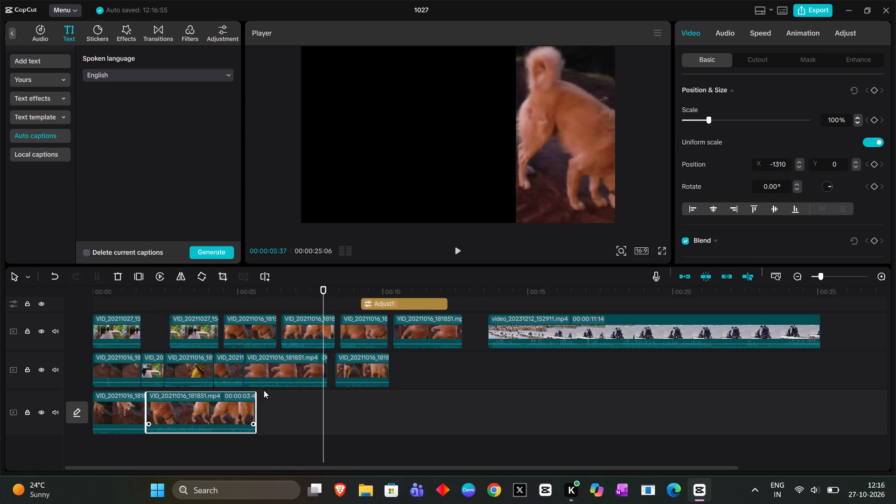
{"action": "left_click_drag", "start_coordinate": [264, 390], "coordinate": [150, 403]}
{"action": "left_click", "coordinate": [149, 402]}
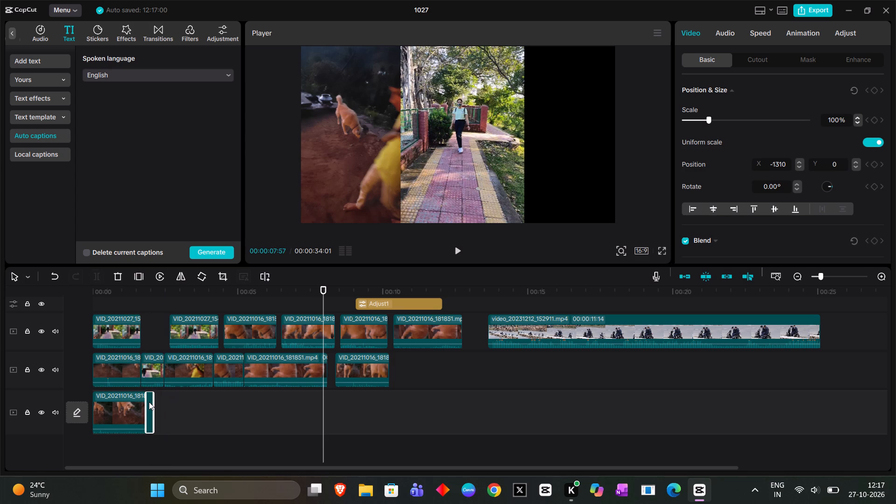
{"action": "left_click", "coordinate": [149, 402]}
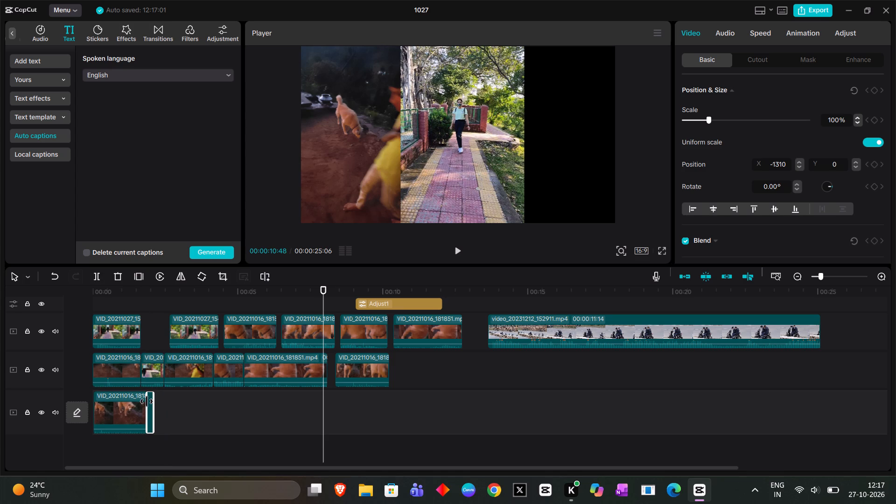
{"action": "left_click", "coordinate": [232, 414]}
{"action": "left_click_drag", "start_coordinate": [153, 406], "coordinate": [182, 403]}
Move the short last dog piece from the bottom track onto a new track above the others, at about 8.1 seconds.
{"action": "left_click_drag", "start_coordinate": [152, 399], "coordinate": [211, 398]}
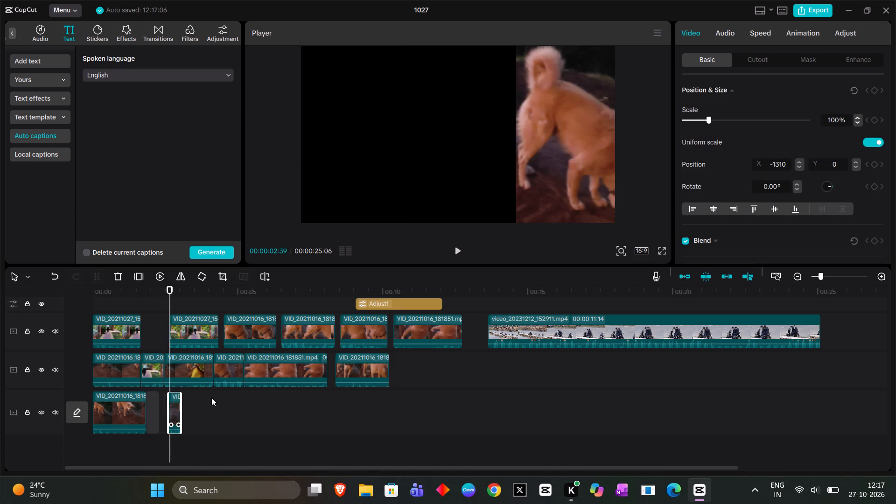
{"action": "left_click_drag", "start_coordinate": [211, 398], "coordinate": [334, 352]}
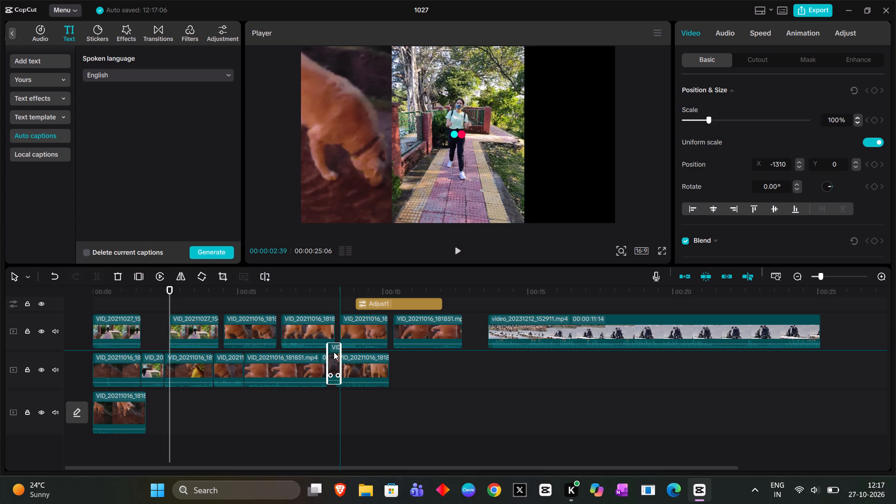
{"action": "left_click", "coordinate": [332, 322]}
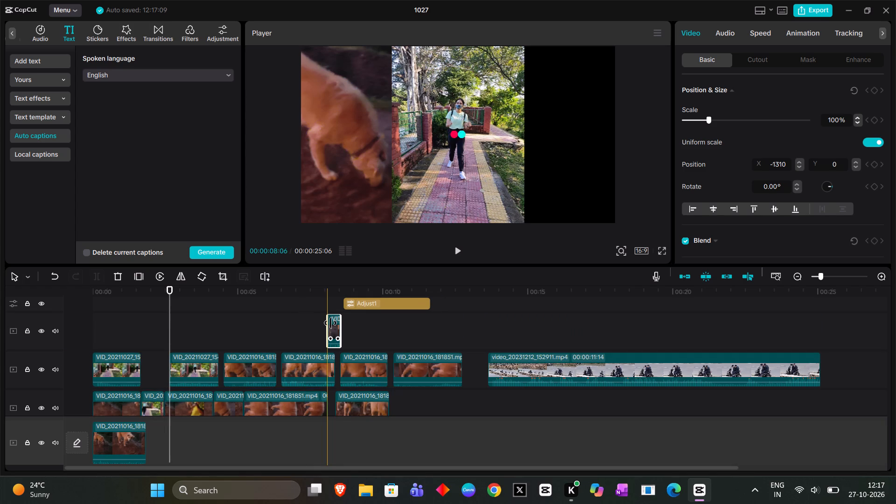
Reposition the last middle-track dog piece to start at about 8.3 seconds and the short piece on the uppermost track at about 8.0 seconds.
{"action": "scroll", "coordinate": [451, 380], "scroll_direction": "down", "scroll_amount": 3}
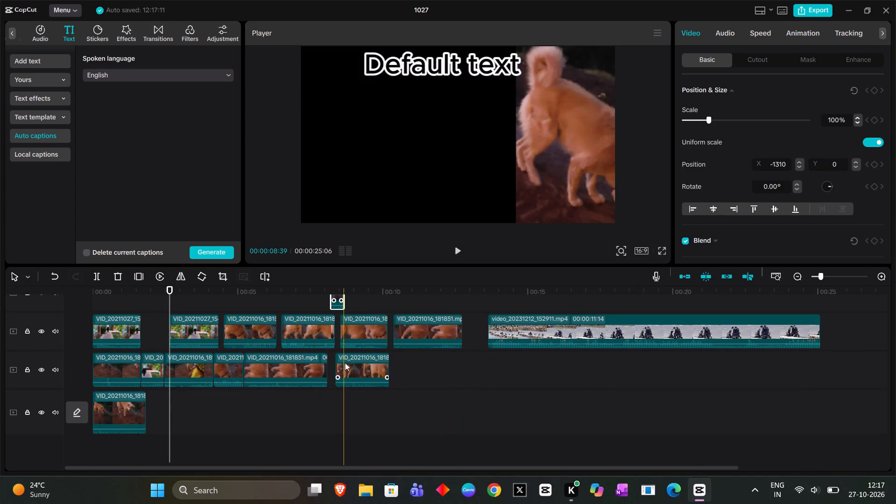
{"action": "left_click", "coordinate": [349, 363]}
{"action": "left_click_drag", "start_coordinate": [349, 363], "coordinate": [357, 363]}
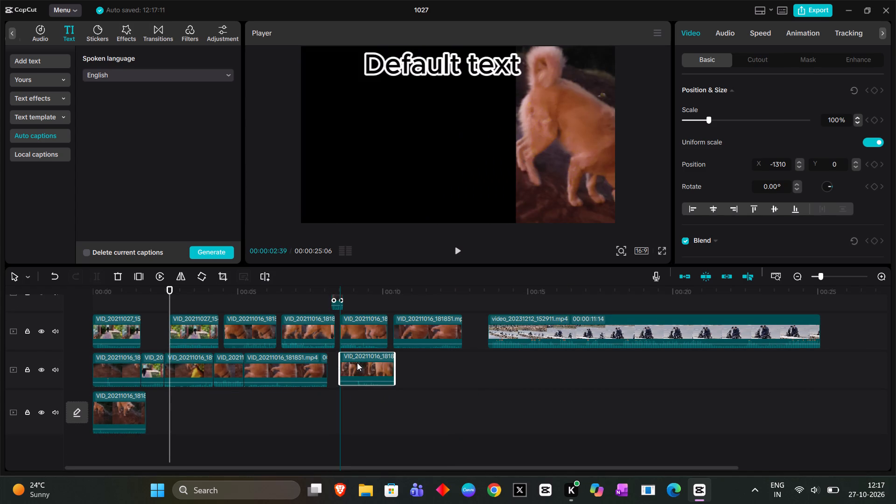
{"action": "scroll", "coordinate": [371, 348], "scroll_direction": "up", "scroll_amount": 1}
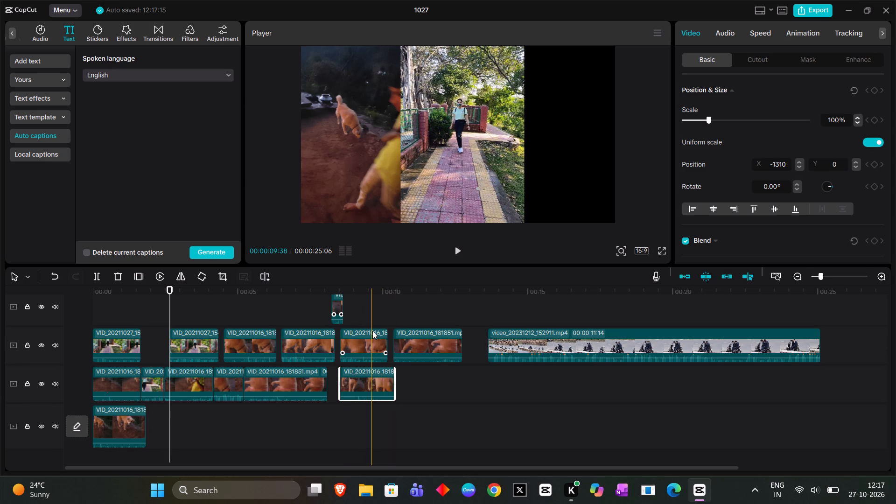
{"action": "left_click", "coordinate": [337, 305]}
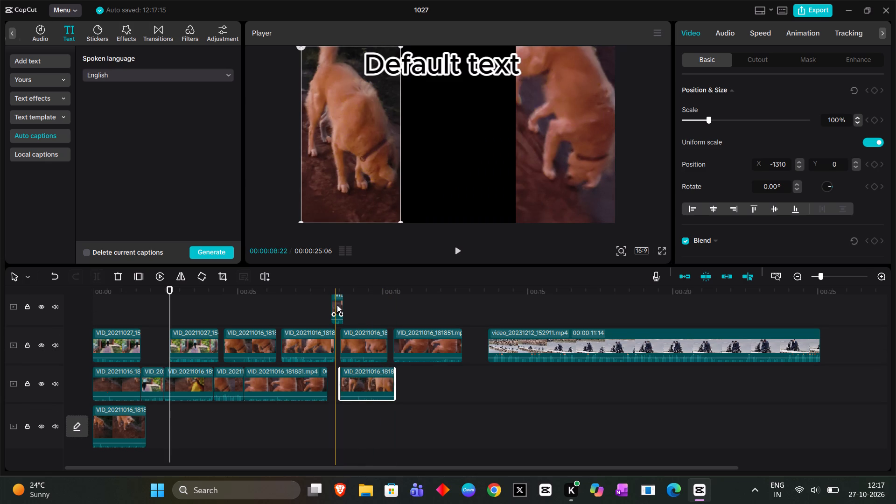
{"action": "left_click_drag", "start_coordinate": [337, 305], "coordinate": [340, 364]}
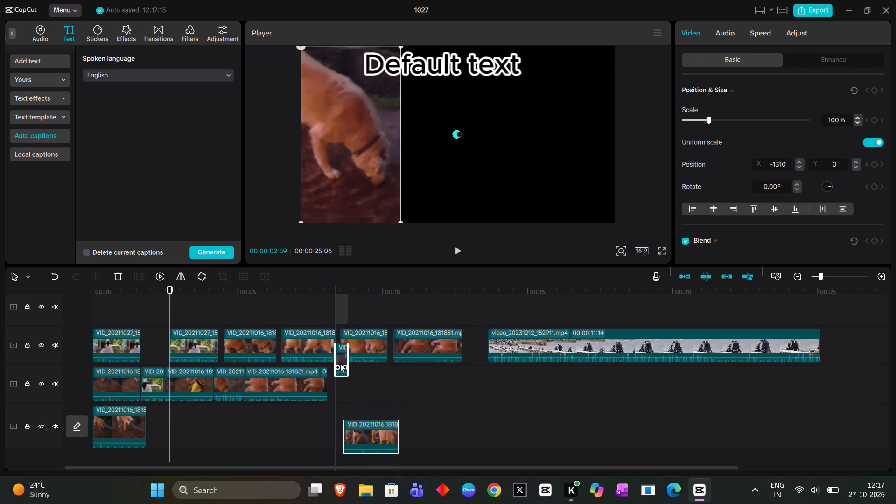
{"action": "left_click_drag", "start_coordinate": [340, 364], "coordinate": [334, 381]}
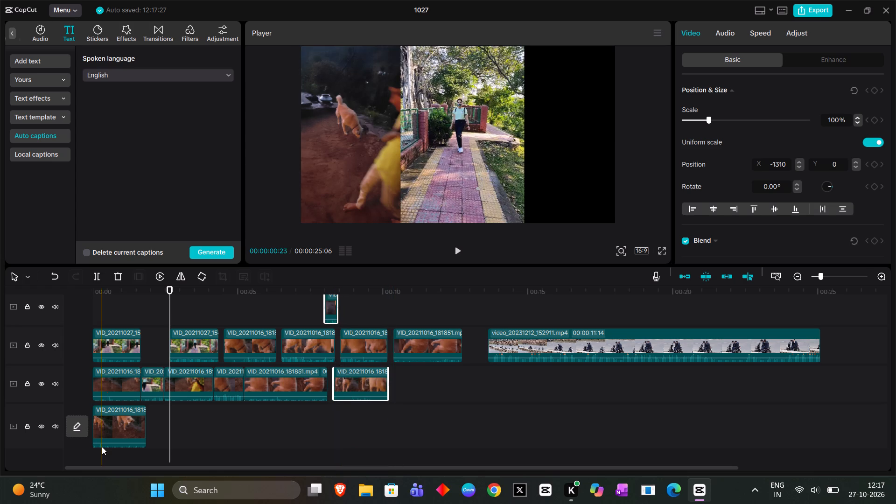
Move the remaining bottom-track dog piece, together with the two selected pieces, up onto new tracks so it starts at 0 seconds.
{"action": "left_click", "coordinate": [118, 417]}
{"action": "left_click_drag", "start_coordinate": [119, 417], "coordinate": [146, 392]}
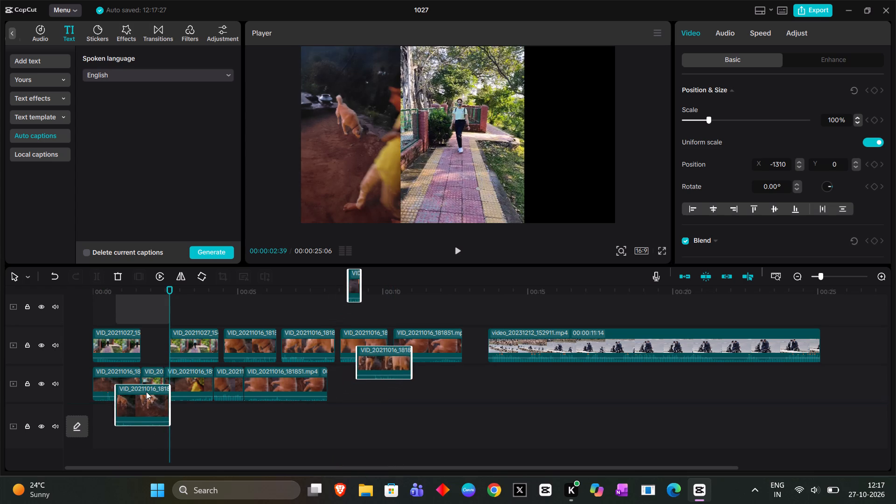
{"action": "left_click_drag", "start_coordinate": [146, 392], "coordinate": [121, 316]}
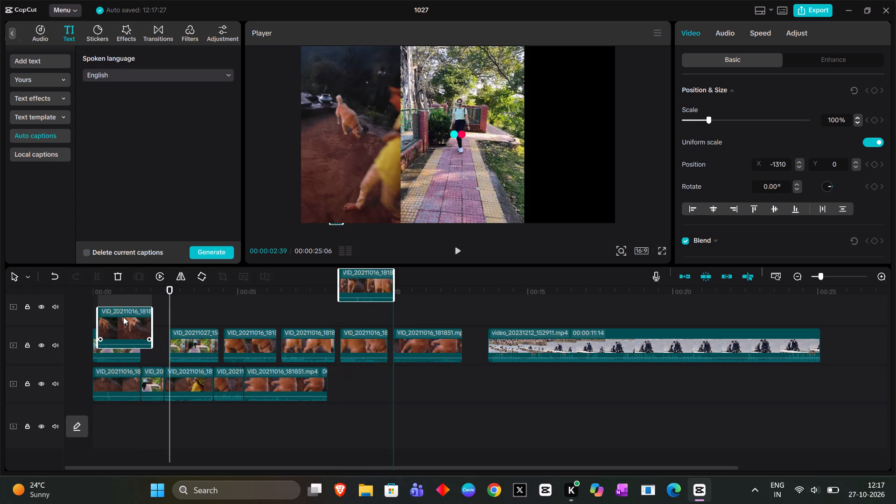
{"action": "scroll", "coordinate": [240, 398], "scroll_direction": "up", "scroll_amount": 2}
{"action": "scroll", "coordinate": [239, 391], "scroll_direction": "down", "scroll_amount": 2}
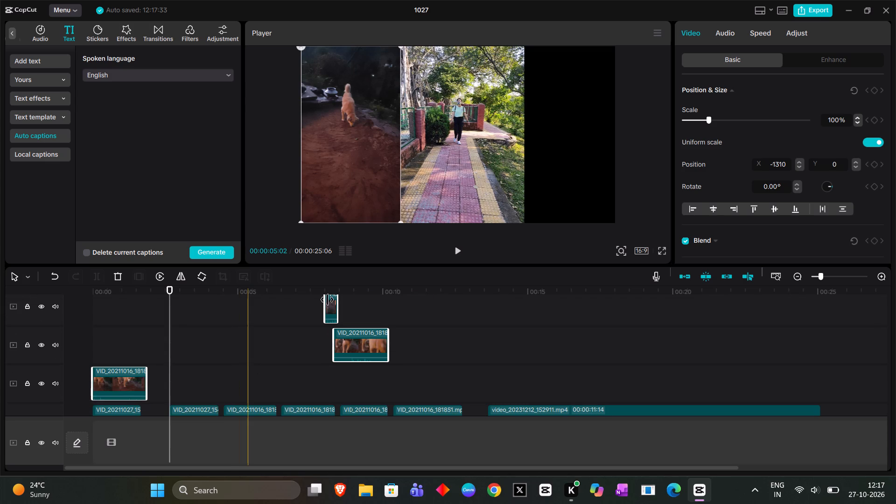
Move the short dog piece down beside the piece at the timeline start, on the same track, starting at about 2.0 seconds.
{"action": "left_click", "coordinate": [331, 297]}
{"action": "left_click_drag", "start_coordinate": [331, 297], "coordinate": [289, 329]}
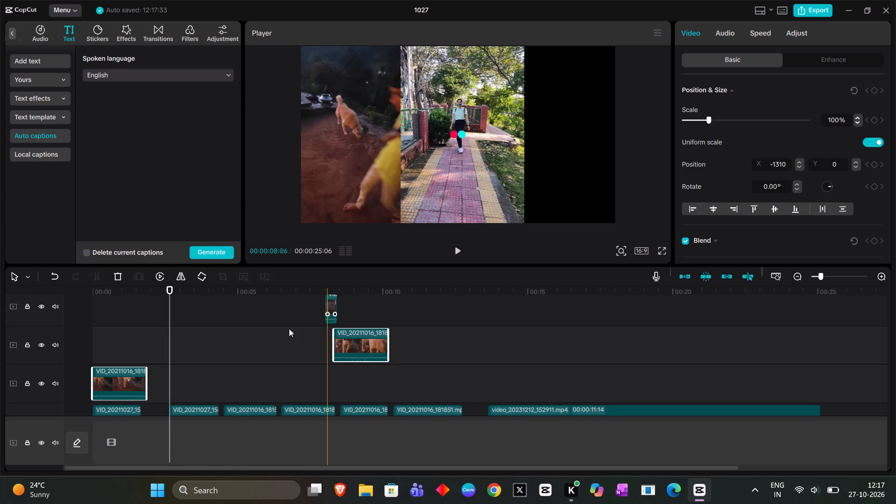
{"action": "left_click_drag", "start_coordinate": [289, 329], "coordinate": [172, 383]}
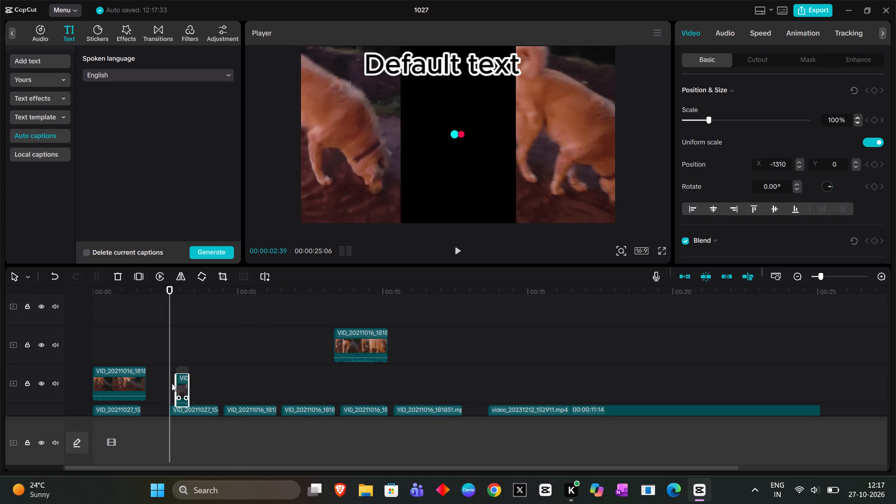
{"action": "left_click_drag", "start_coordinate": [172, 383], "coordinate": [158, 381]}
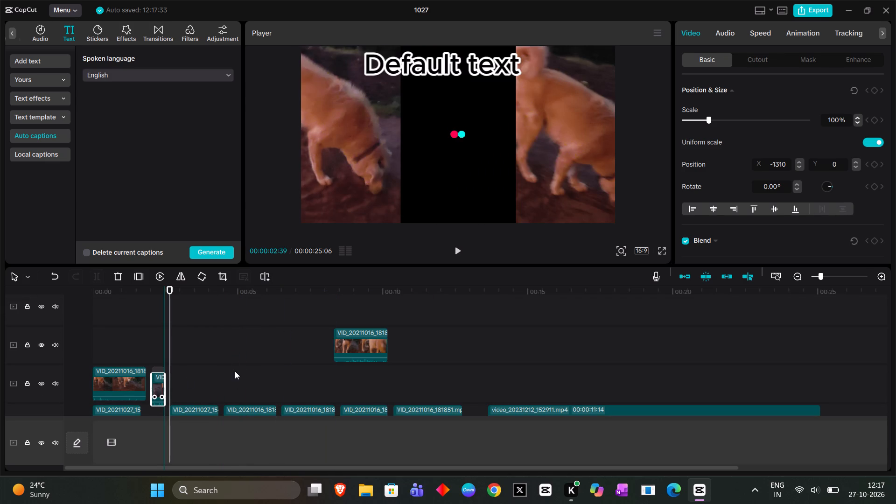
Shift the two selected dog pieces together so the short one sits on the walking clip's track at about 1.7 seconds and the other starts at about 7.9 seconds.
{"action": "left_click", "coordinate": [355, 300]}
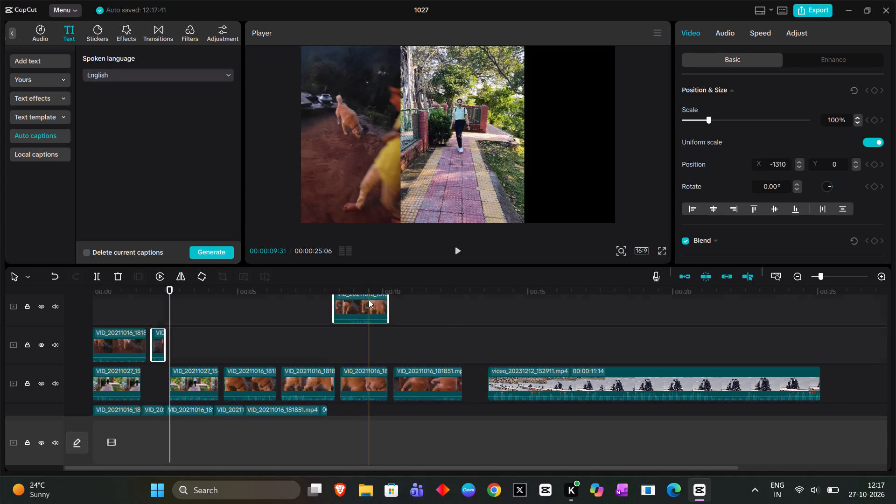
{"action": "left_click_drag", "start_coordinate": [368, 300], "coordinate": [342, 310]}
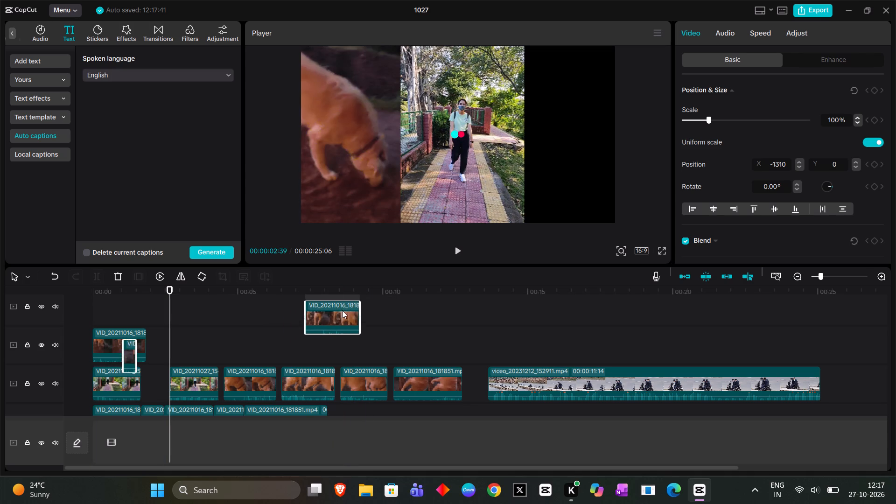
{"action": "left_click_drag", "start_coordinate": [342, 310], "coordinate": [357, 301]}
{"action": "left_click", "coordinate": [363, 300]}
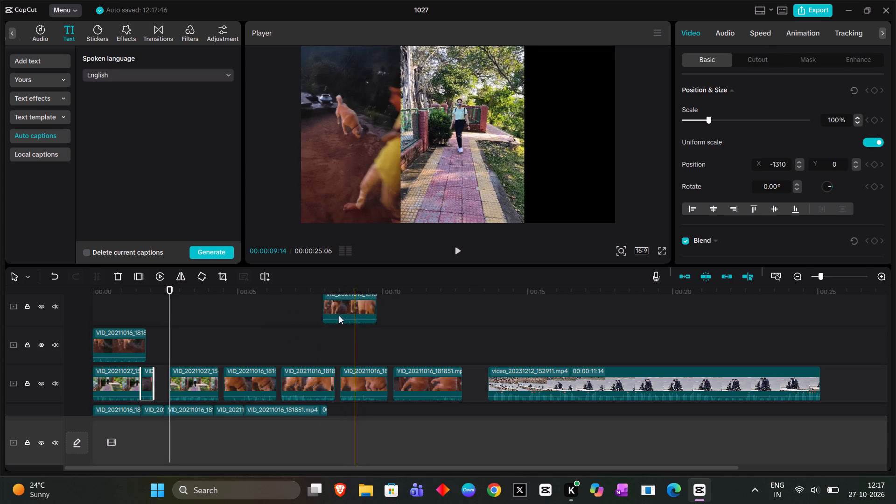
{"action": "left_click", "coordinate": [199, 340]}
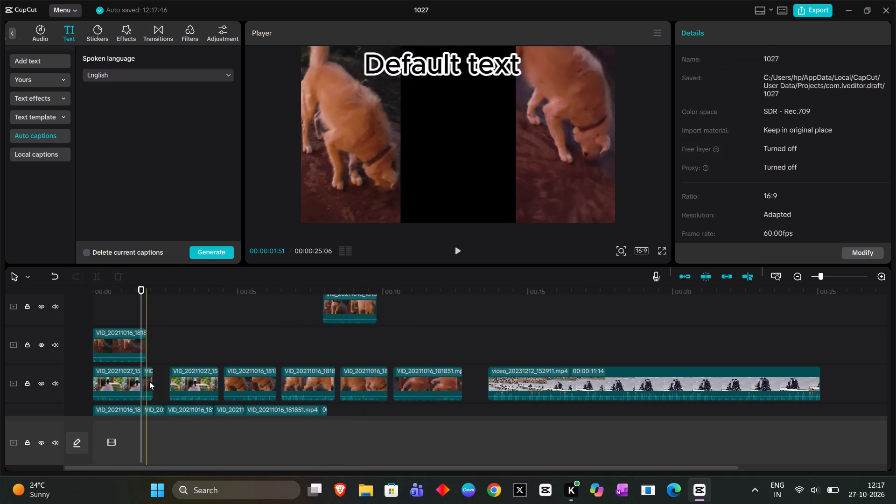
Move the uppermost dog piece down beside the dog piece at the timeline start, beginning at about 2.0 seconds.
{"action": "left_click", "coordinate": [358, 297]}
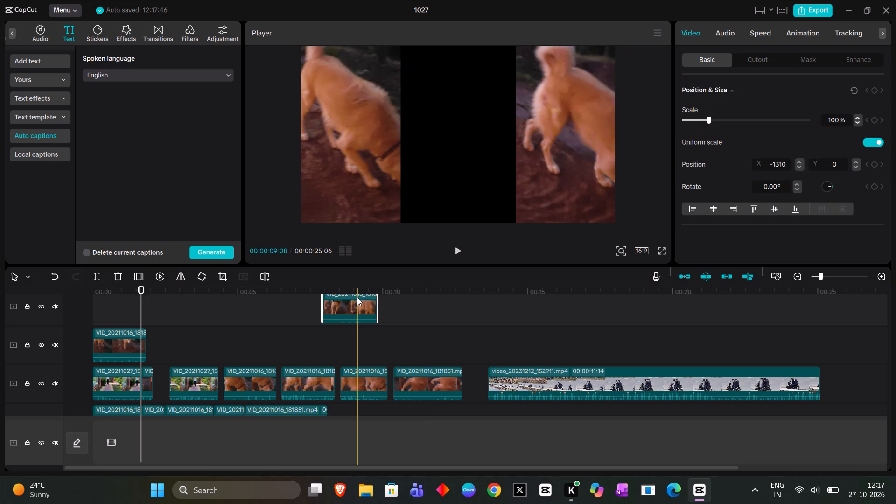
{"action": "left_click_drag", "start_coordinate": [356, 297], "coordinate": [196, 343]}
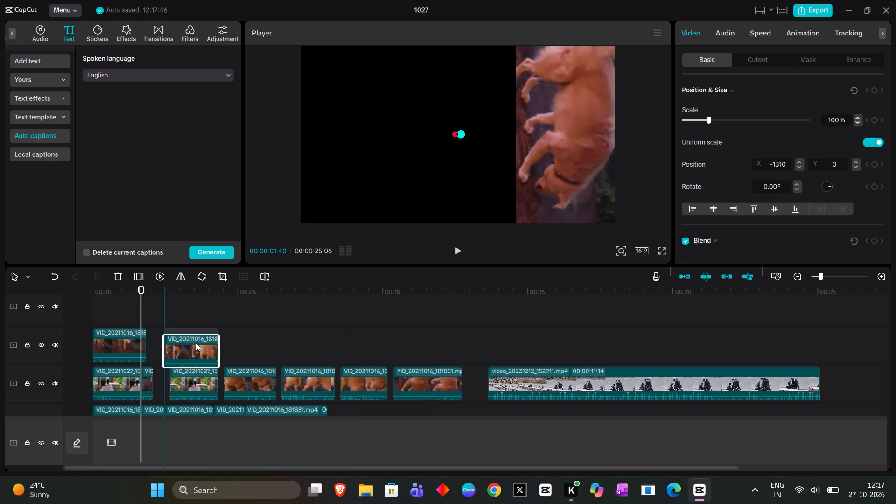
{"action": "left_click_drag", "start_coordinate": [196, 343], "coordinate": [187, 340]}
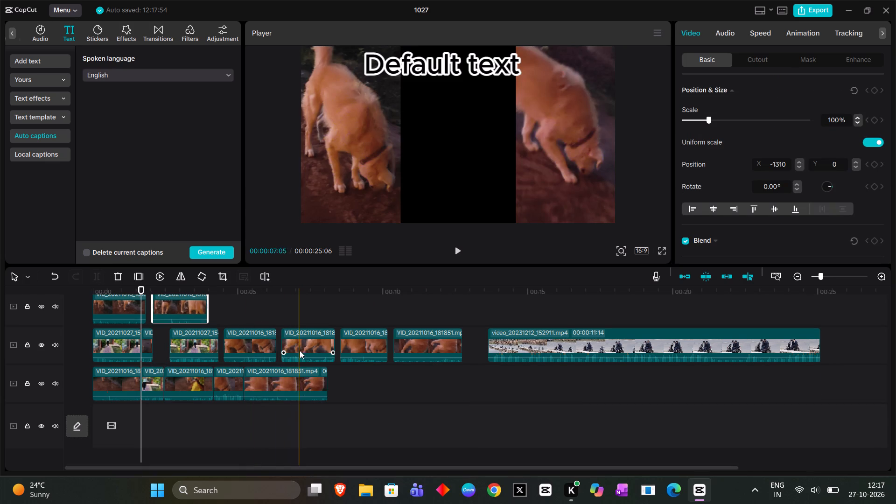
Play the rearranged timeline from 0 seconds to the end to review it, and return the playhead to the start.
{"action": "scroll", "coordinate": [301, 351], "scroll_direction": "up", "scroll_amount": 8}
{"action": "scroll", "coordinate": [308, 341], "scroll_direction": "down", "scroll_amount": 2}
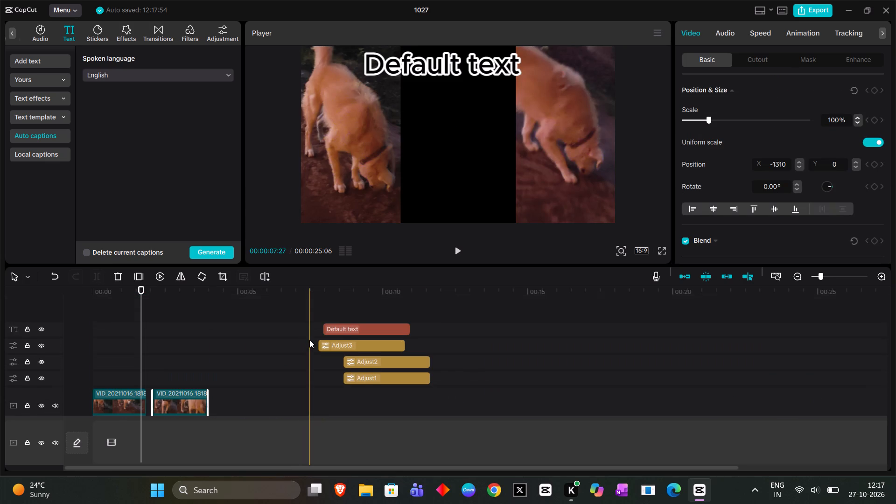
{"action": "scroll", "coordinate": [311, 337], "scroll_direction": "down", "scroll_amount": 1}
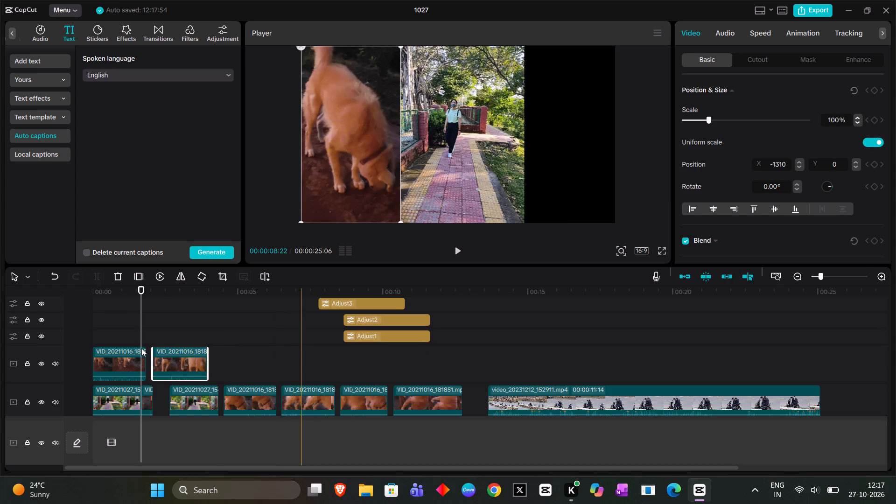
{"action": "left_click_drag", "start_coordinate": [144, 287], "coordinate": [110, 295]}
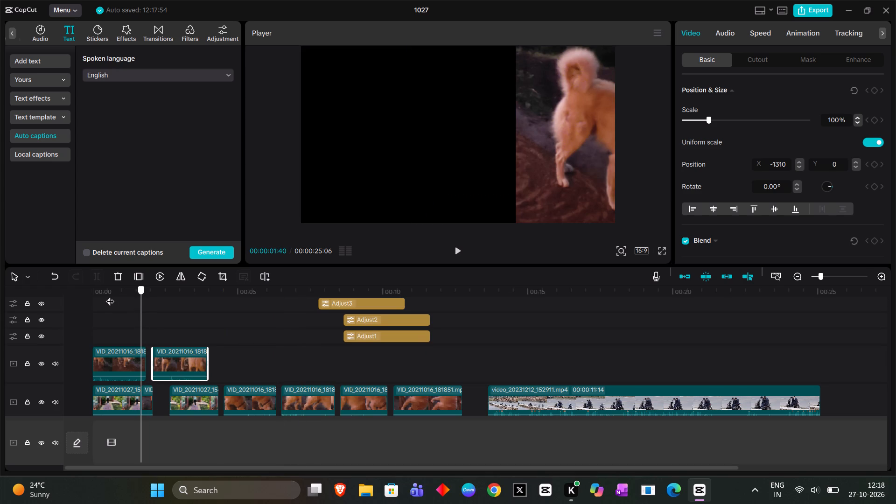
{"action": "left_click_drag", "start_coordinate": [110, 295], "coordinate": [84, 307]}
{"action": "left_click_drag", "start_coordinate": [83, 307], "coordinate": [78, 307]}
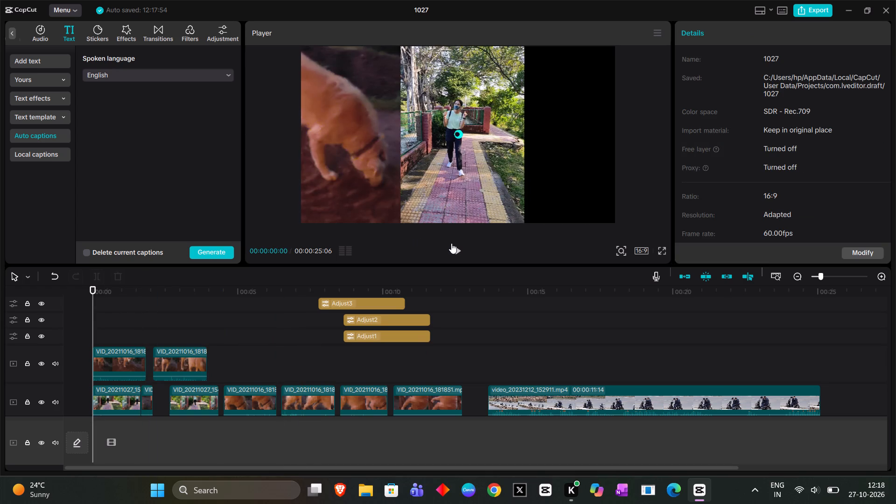
{"action": "left_click", "coordinate": [454, 246]}
{"action": "scroll", "coordinate": [379, 301], "scroll_direction": "down", "scroll_amount": 2}
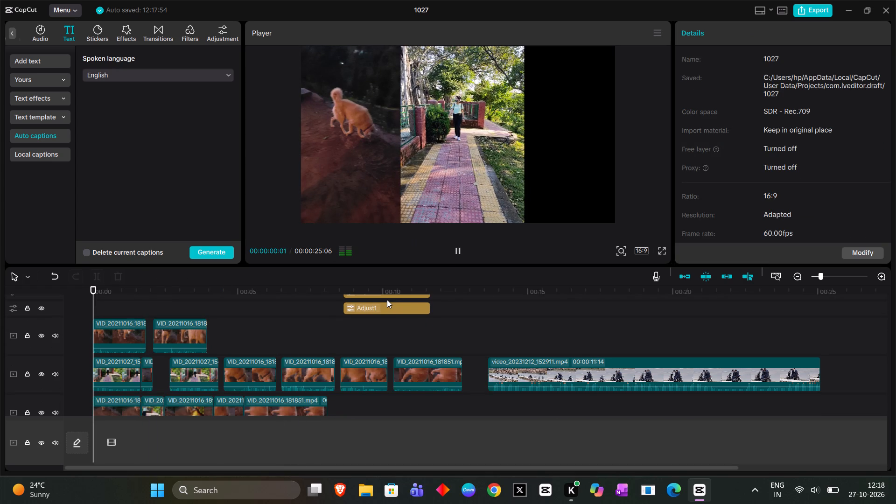
{"action": "scroll", "coordinate": [327, 310], "scroll_direction": "down", "scroll_amount": 1}
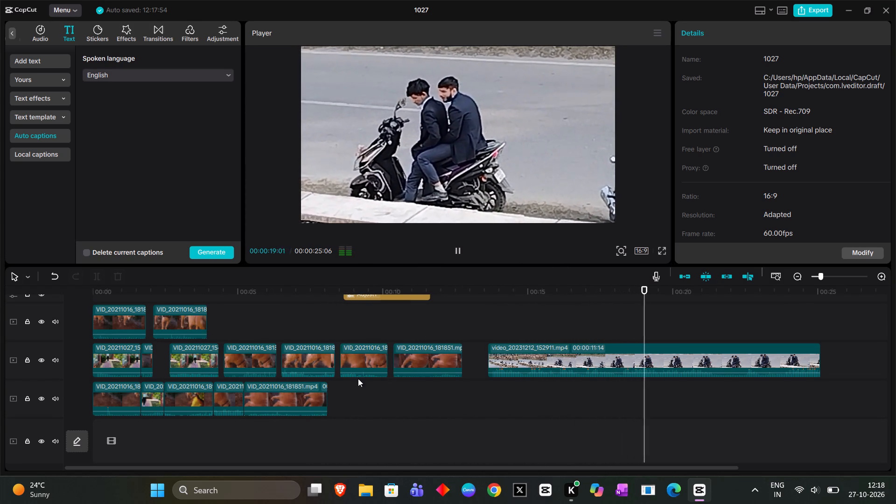
{"action": "scroll", "coordinate": [361, 377], "scroll_direction": "up", "scroll_amount": 3}
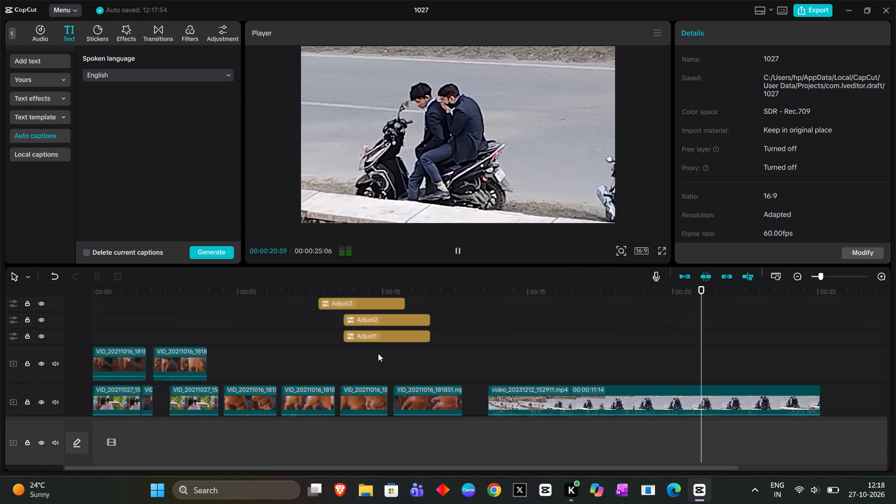
{"action": "scroll", "coordinate": [378, 351], "scroll_direction": "down", "scroll_amount": 1}
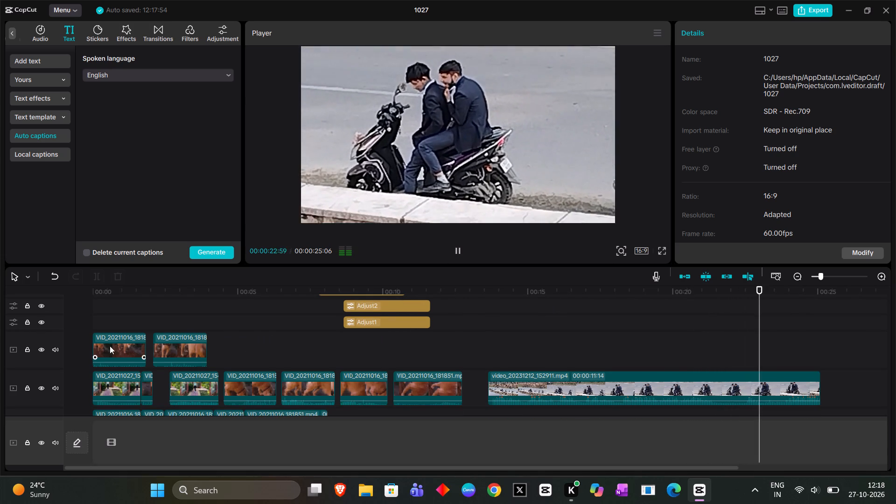
{"action": "scroll", "coordinate": [229, 318], "scroll_direction": "up", "scroll_amount": 2}
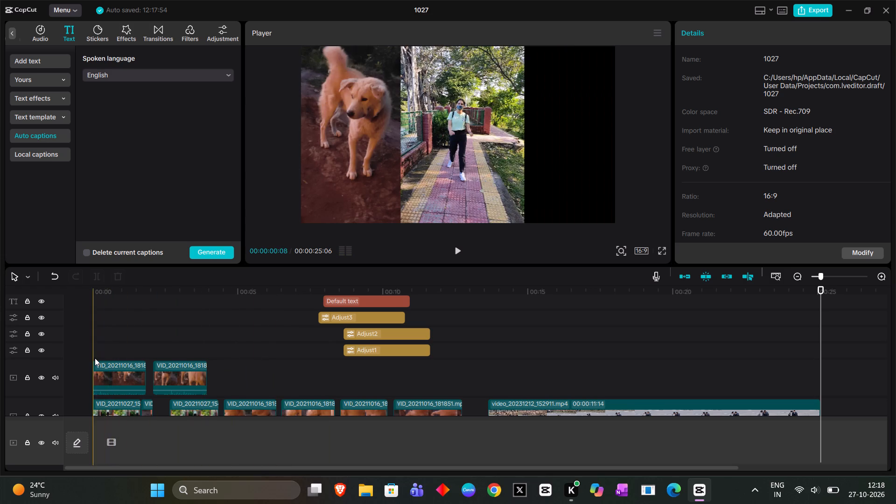
{"action": "left_click", "coordinate": [95, 358]}
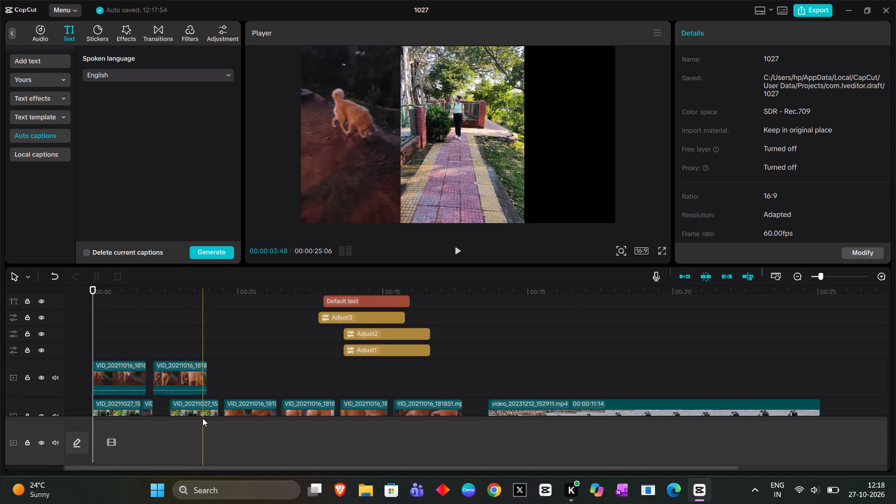
Move the scooter video earlier on its track to start at about 12.8 seconds, close behind the last dog piece.
{"action": "scroll", "coordinate": [214, 301], "scroll_direction": "down", "scroll_amount": 3}
{"action": "scroll", "coordinate": [254, 358], "scroll_direction": "down", "scroll_amount": 3}
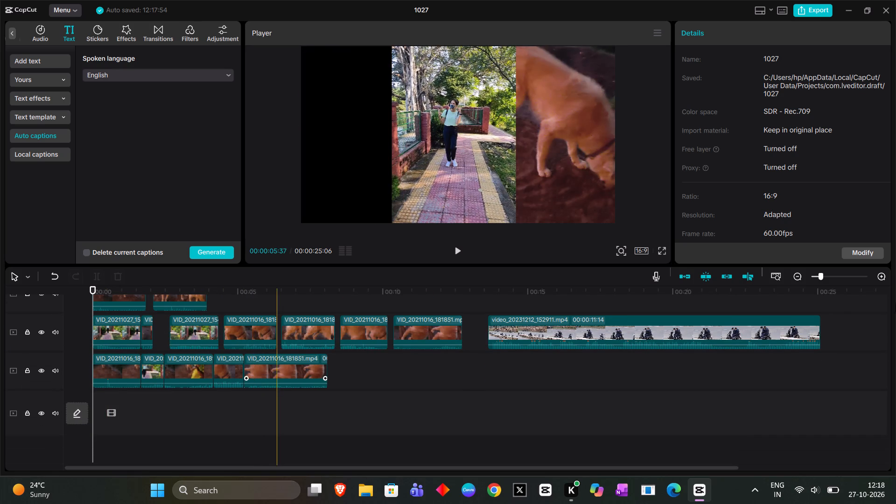
{"action": "left_click", "coordinate": [571, 319]}
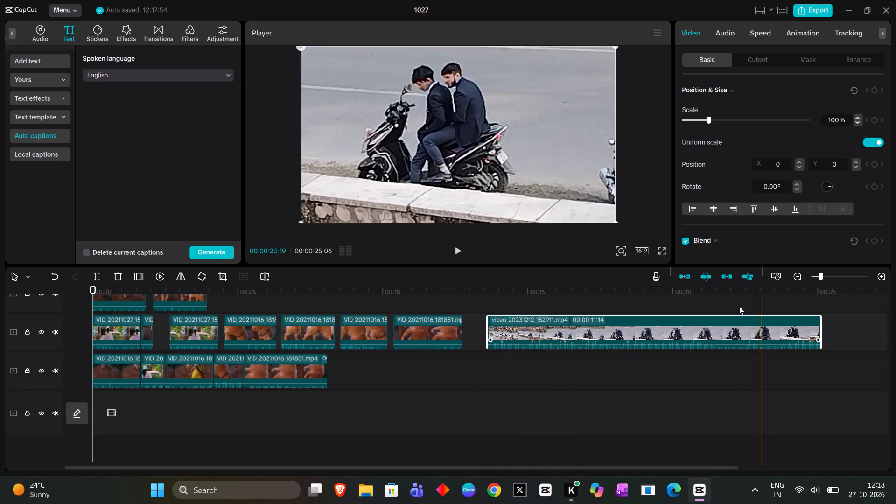
{"action": "left_click_drag", "start_coordinate": [717, 322], "coordinate": [700, 324]}
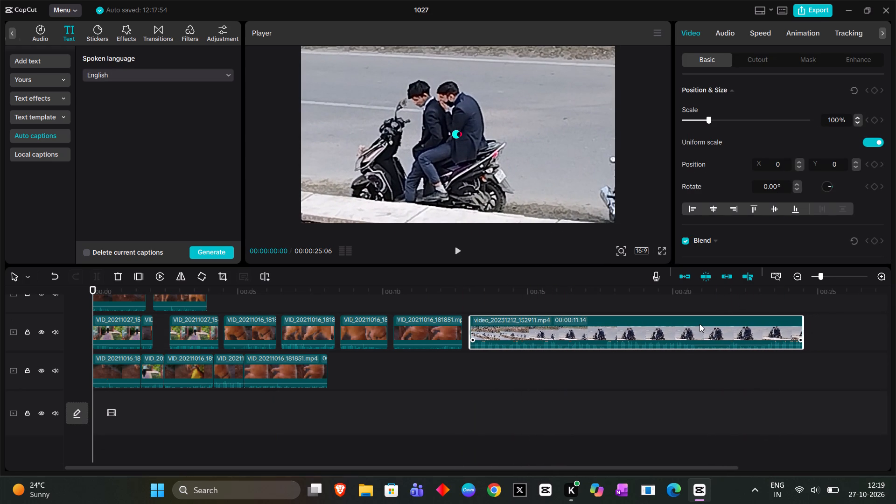
{"action": "left_click_drag", "start_coordinate": [700, 324], "coordinate": [695, 324]}
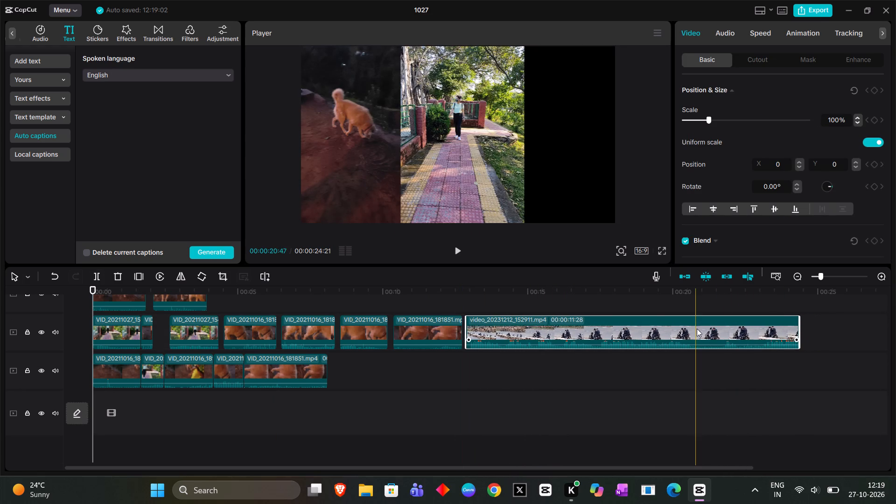
{"action": "left_click", "coordinate": [578, 388]}
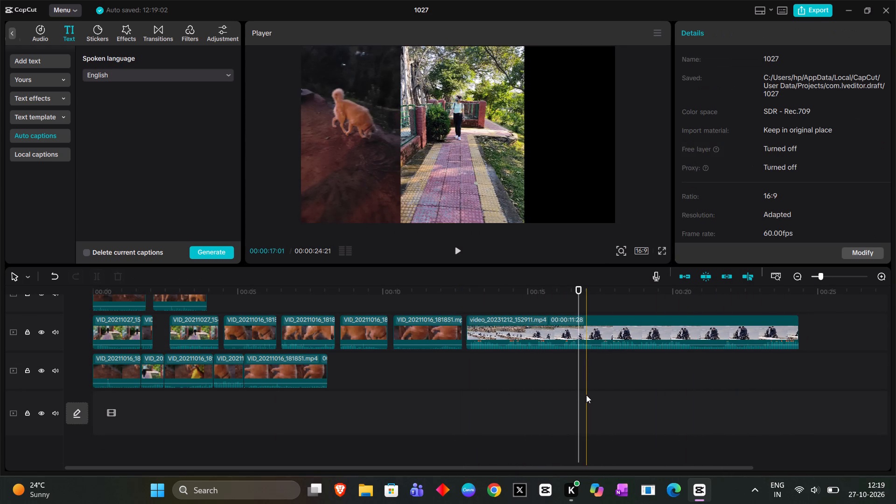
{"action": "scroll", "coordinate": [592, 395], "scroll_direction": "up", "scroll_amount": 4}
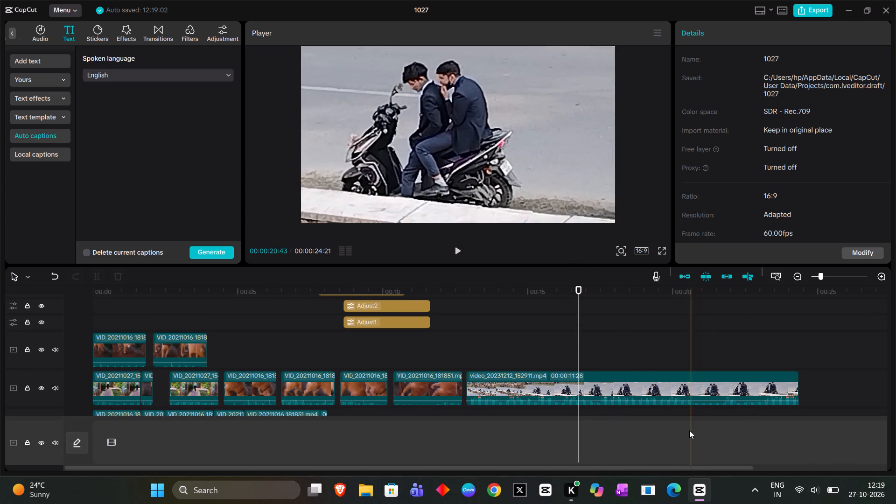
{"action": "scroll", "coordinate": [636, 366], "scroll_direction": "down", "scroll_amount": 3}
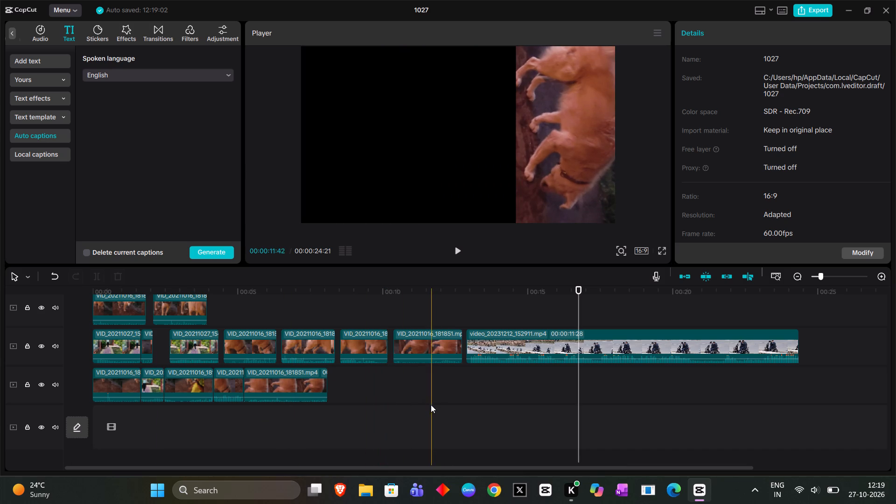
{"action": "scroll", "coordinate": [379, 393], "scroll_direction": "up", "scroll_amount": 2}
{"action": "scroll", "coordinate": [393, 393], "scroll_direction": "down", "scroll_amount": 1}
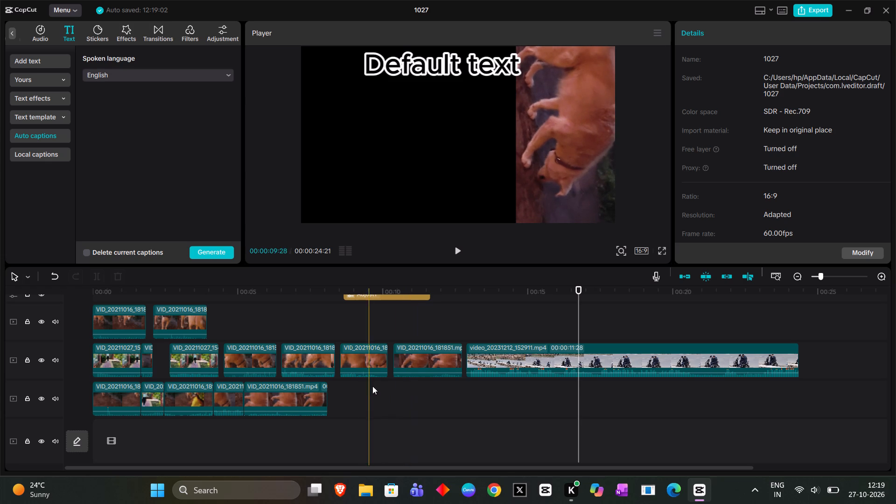
Move the second walking piece on the middle track earlier so it starts at about 2.0 seconds, against the short dog piece.
{"action": "scroll", "coordinate": [375, 385], "scroll_direction": "up", "scroll_amount": 2}
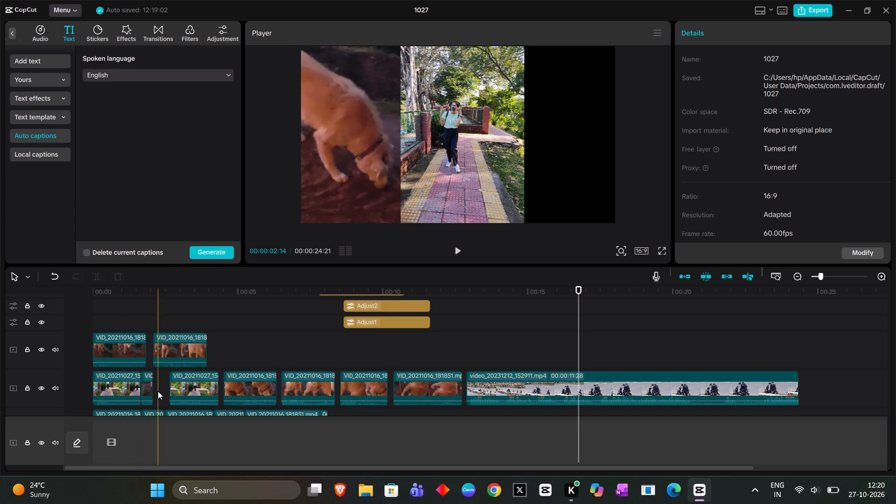
{"action": "left_click", "coordinate": [199, 379]}
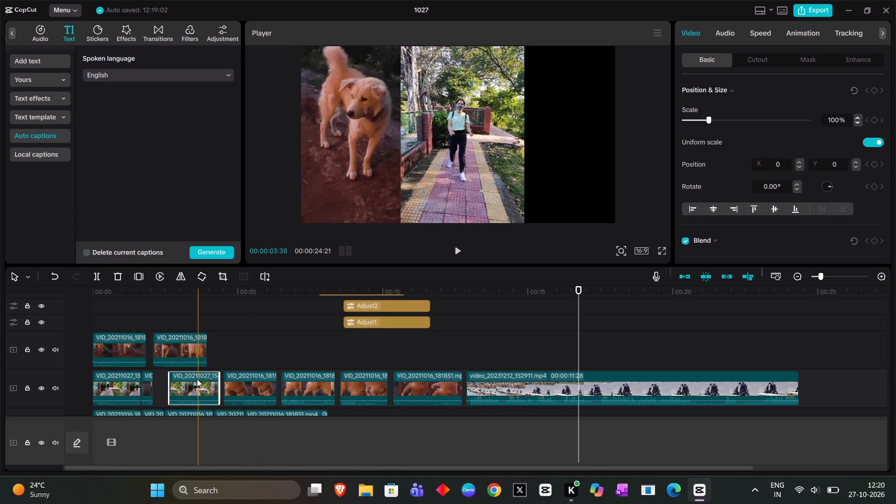
{"action": "left_click_drag", "start_coordinate": [195, 379], "coordinate": [184, 378]}
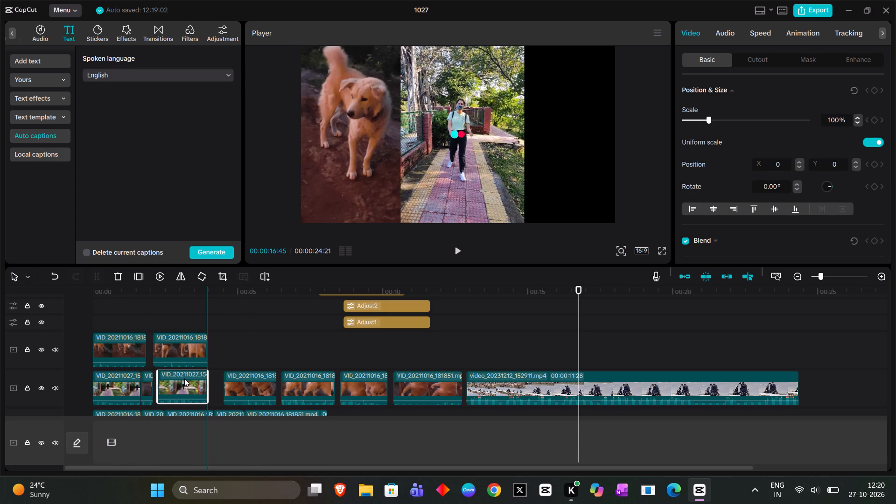
{"action": "left_click_drag", "start_coordinate": [184, 378], "coordinate": [183, 380]}
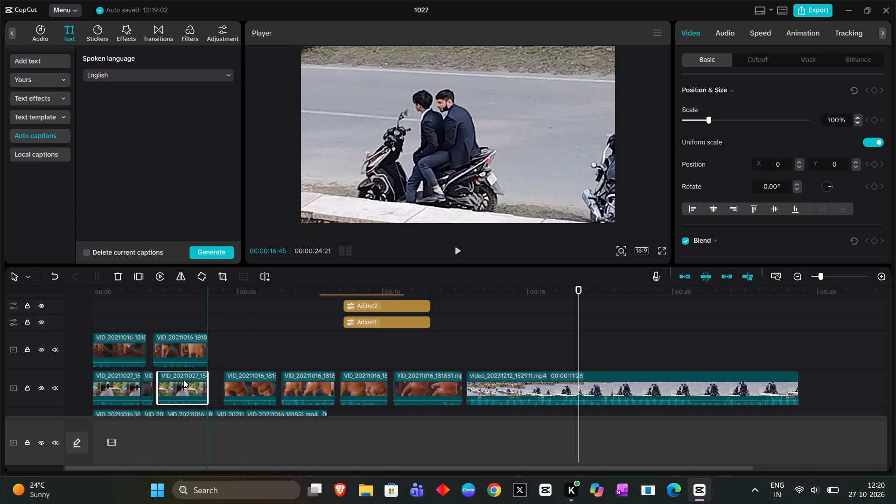
{"action": "left_click_drag", "start_coordinate": [183, 380], "coordinate": [180, 380]}
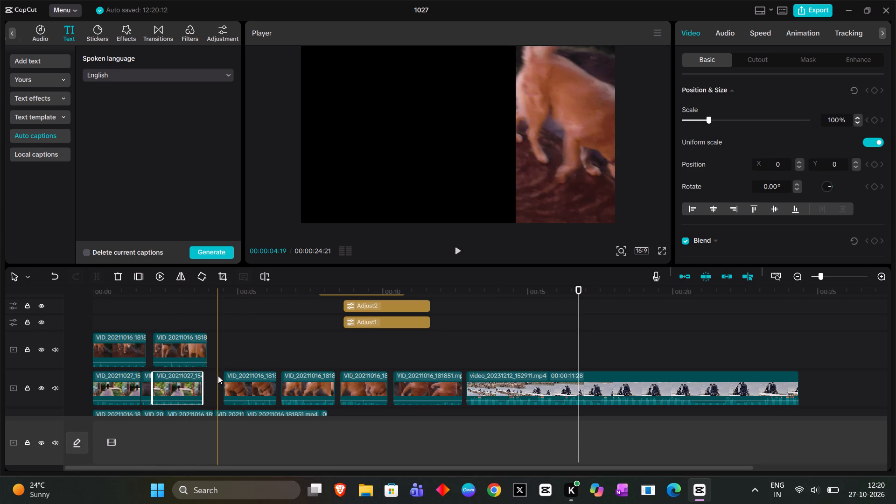
Shift the second walking piece and the following dog piece together slightly later, to start at about 2.2 and 4.6 seconds, closing the gap after the dog piece.
{"action": "left_click", "coordinate": [235, 383]}
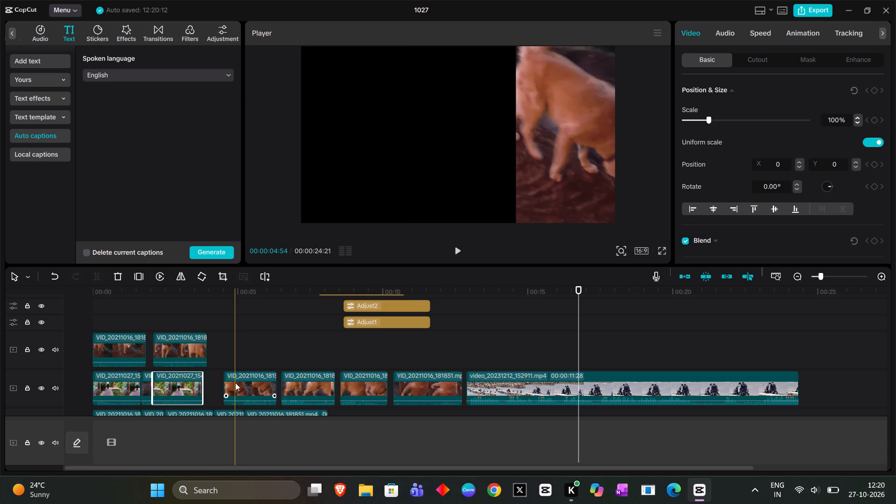
{"action": "left_click", "coordinate": [236, 383]}
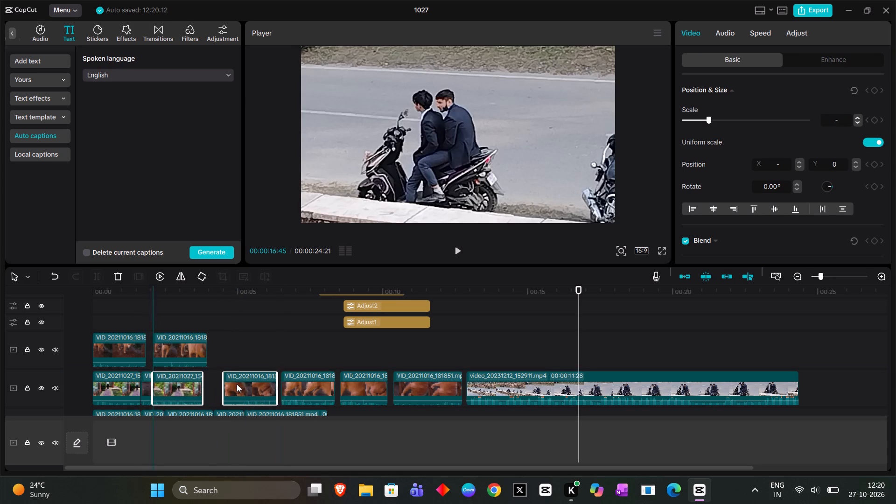
{"action": "left_click", "coordinate": [264, 337]}
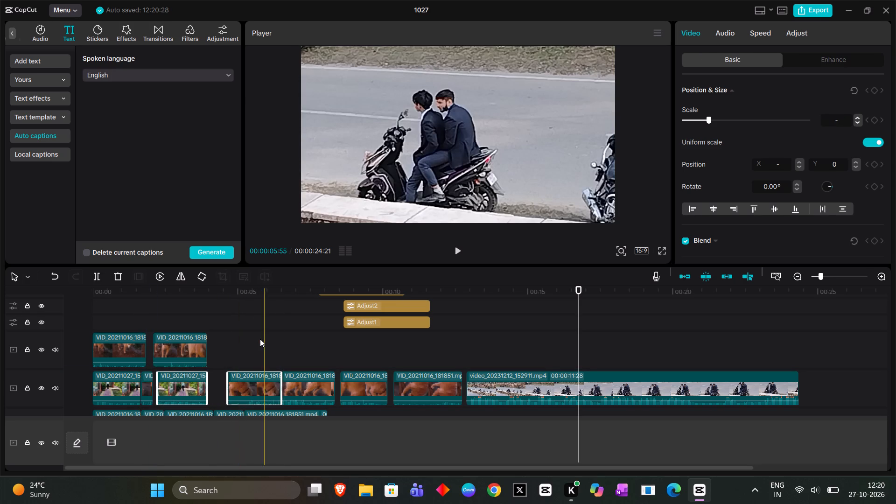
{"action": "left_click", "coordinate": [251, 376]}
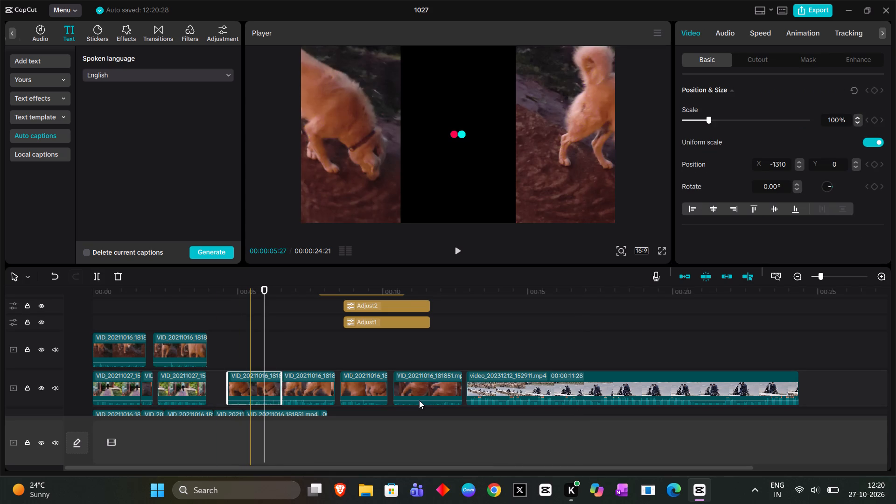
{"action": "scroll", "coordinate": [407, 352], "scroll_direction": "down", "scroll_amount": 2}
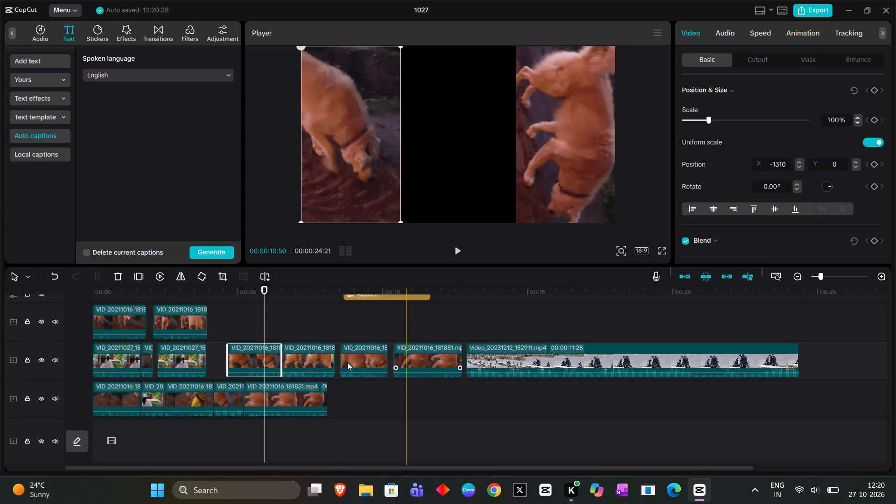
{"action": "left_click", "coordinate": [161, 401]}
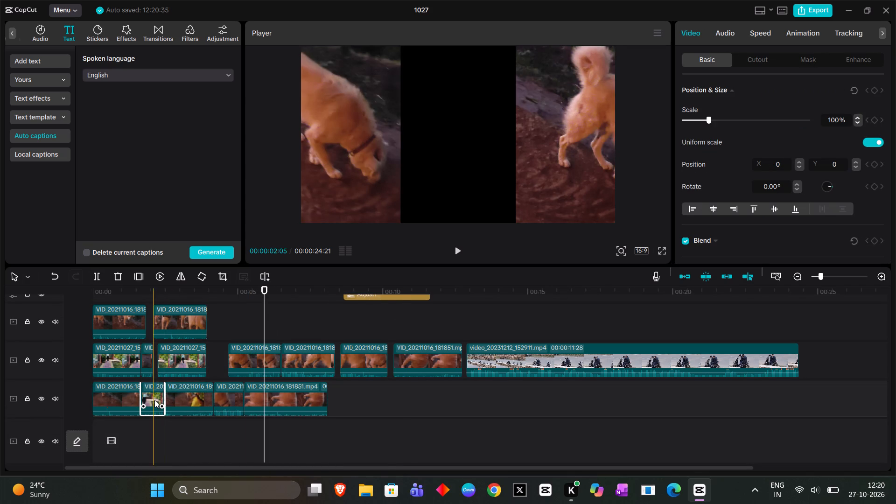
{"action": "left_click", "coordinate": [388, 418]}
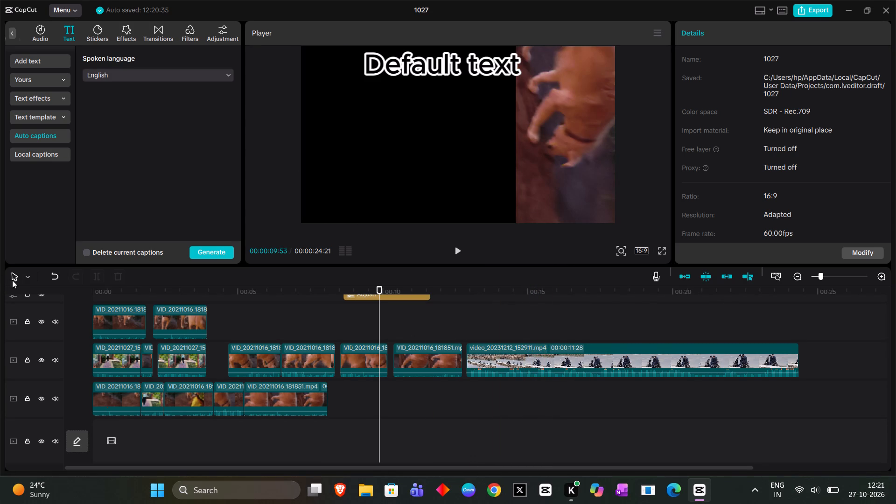
Split the scooter video with the Split tool at about 14.2, 15.3, 16.8 and 17.9 seconds.
{"action": "left_click", "coordinate": [16, 279]}
{"action": "left_click", "coordinate": [49, 307]}
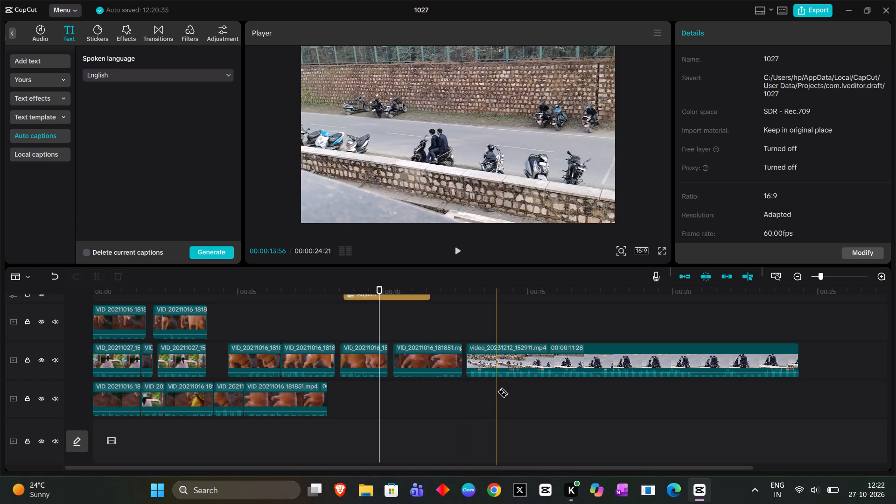
{"action": "left_click", "coordinate": [504, 392]}
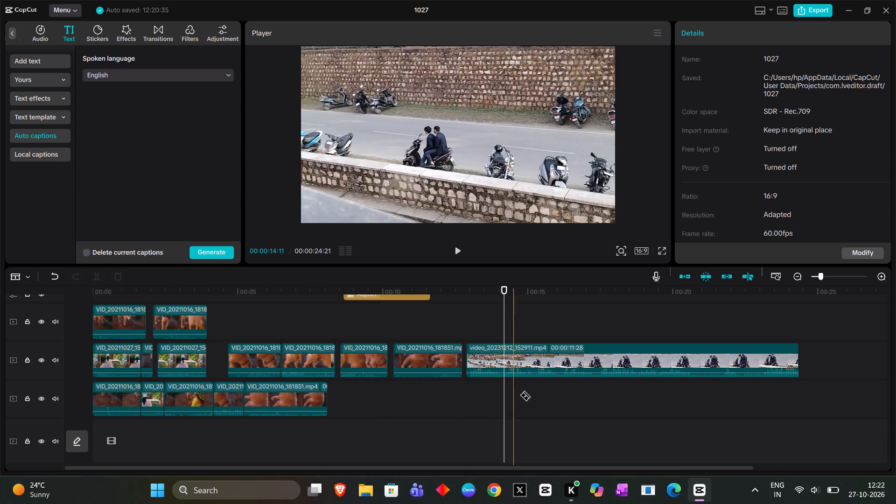
{"action": "left_click", "coordinate": [500, 353]}
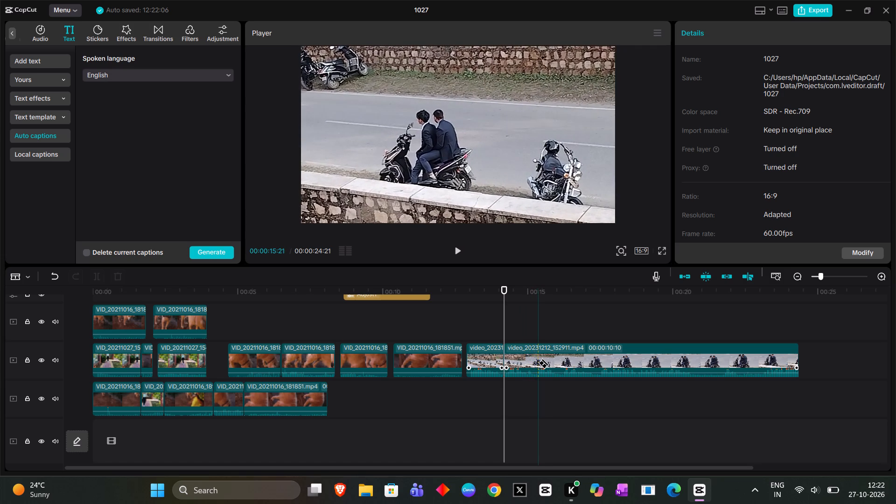
{"action": "left_click", "coordinate": [538, 363]}
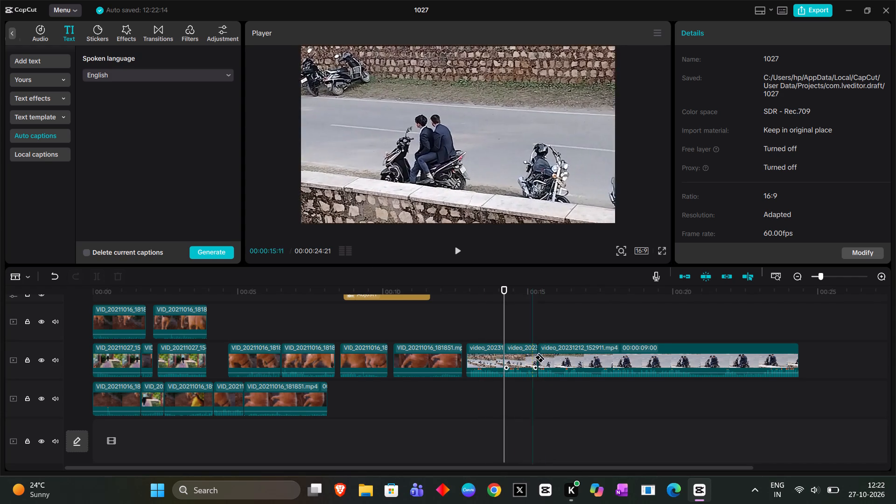
{"action": "left_click", "coordinate": [579, 360]}
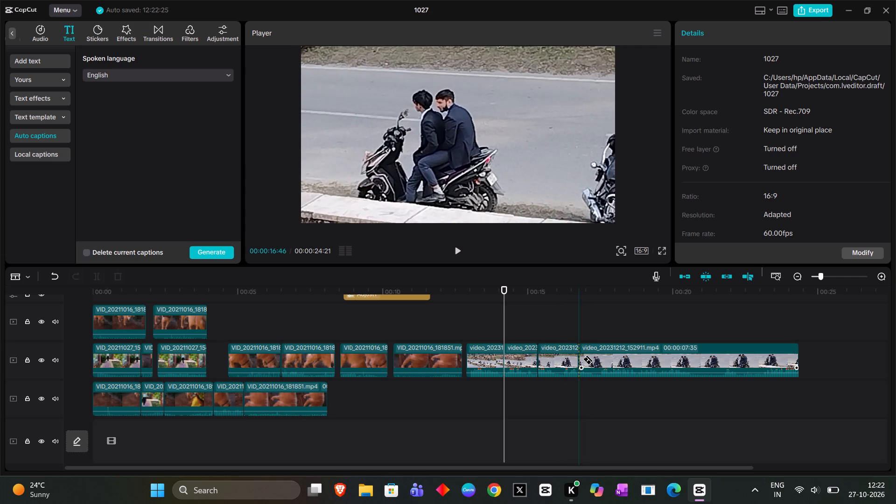
{"action": "left_click", "coordinate": [613, 365]}
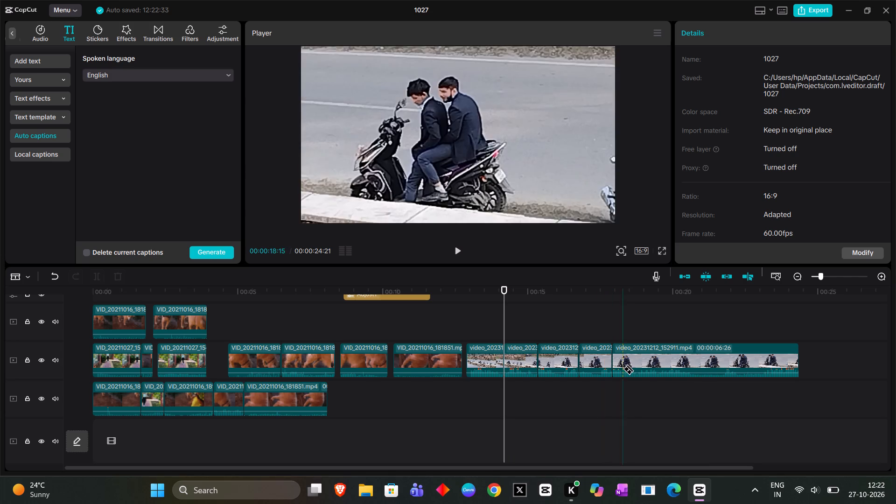
Split the remaining long scooter piece, working backward from its end, at about 23.6, 22.6, 21.3, 20.2, 19.4 and 18.7 seconds.
{"action": "left_click", "coordinate": [778, 354]}
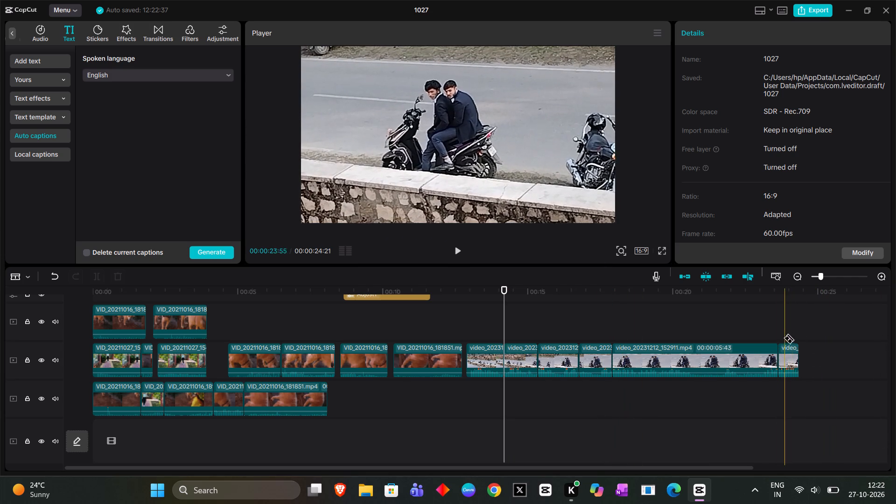
{"action": "left_click", "coordinate": [749, 358]}
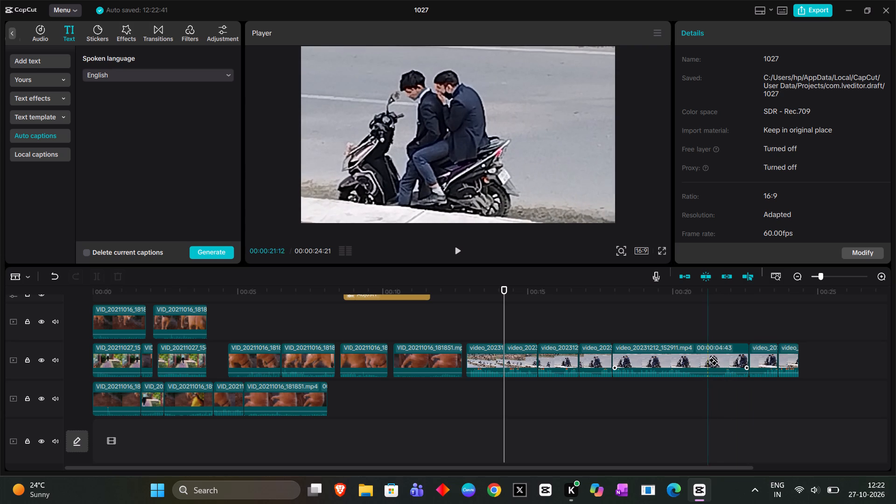
{"action": "left_click", "coordinate": [711, 360]}
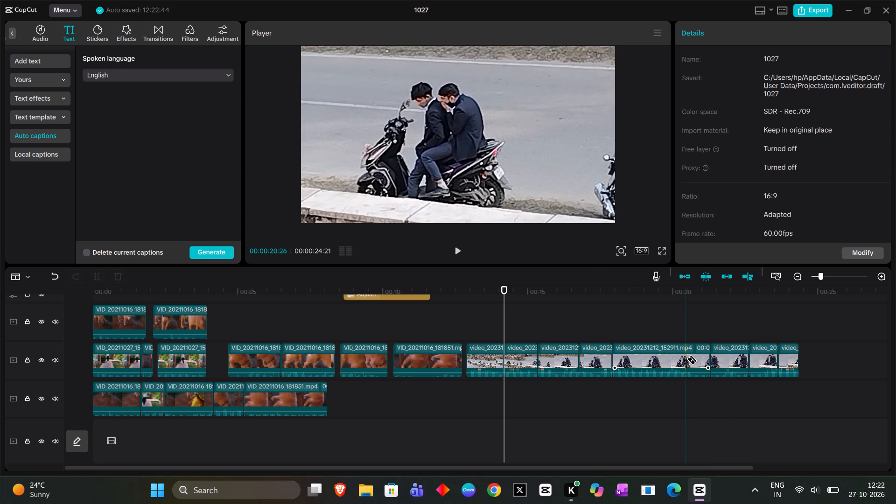
{"action": "left_click", "coordinate": [679, 358]}
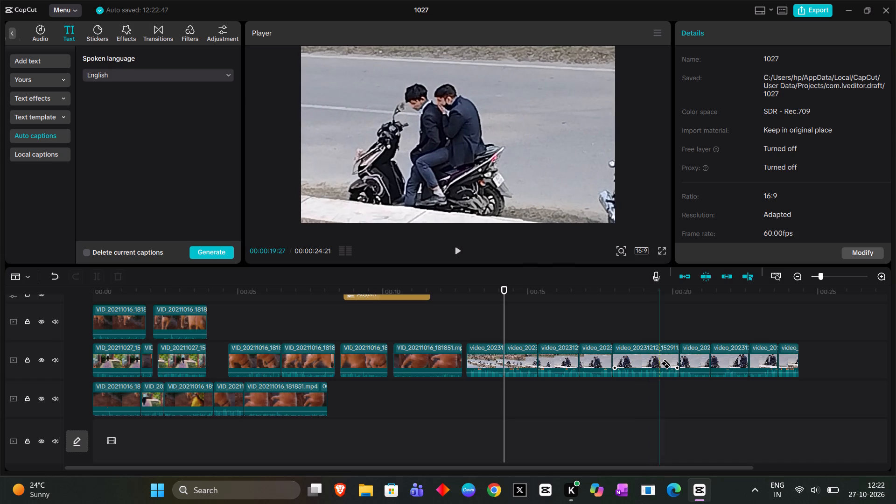
{"action": "left_click", "coordinate": [656, 362]}
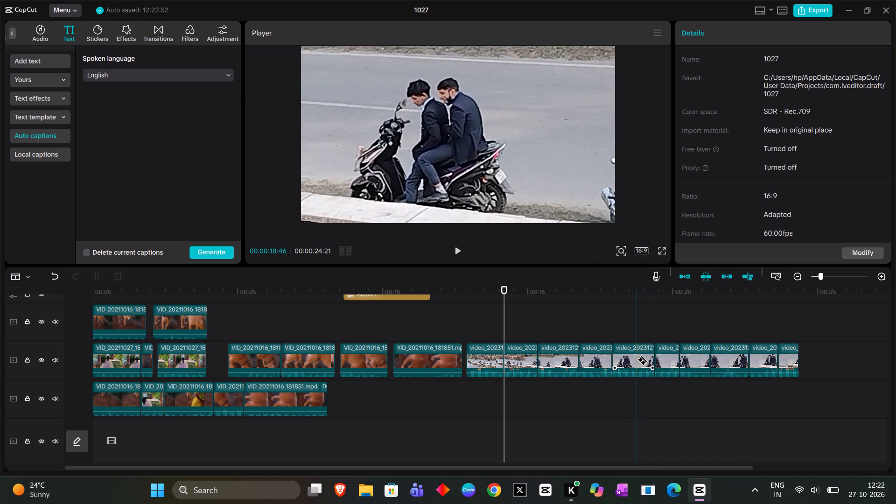
{"action": "left_click", "coordinate": [636, 359]}
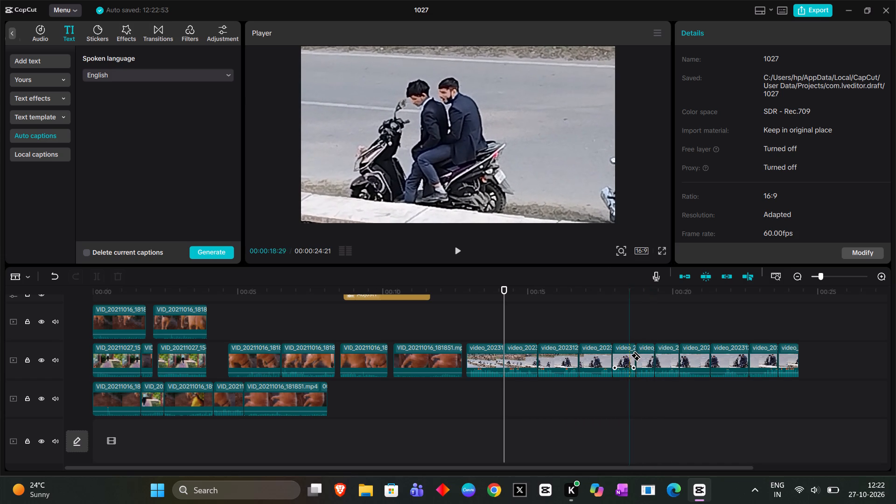
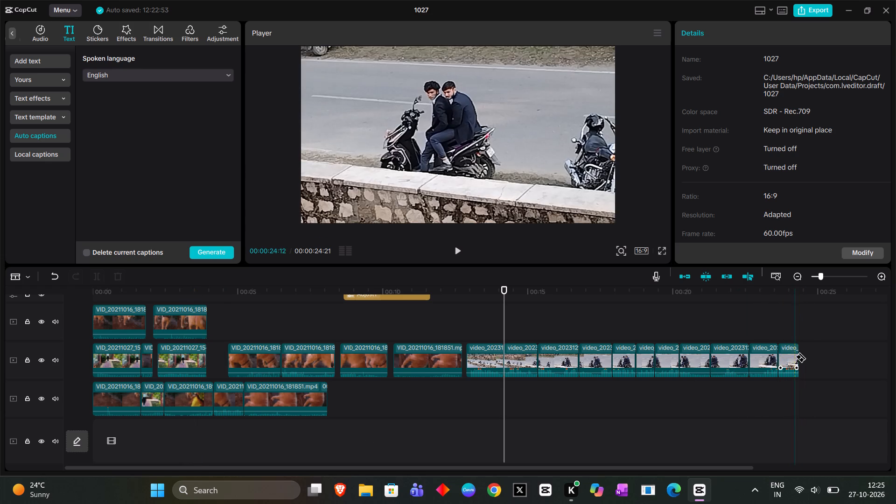
Set the project's color space to High Dynamic HDR - Rec.2020 PQ and save the project settings.
{"action": "scroll", "coordinate": [420, 374], "scroll_direction": "down", "scroll_amount": 1}
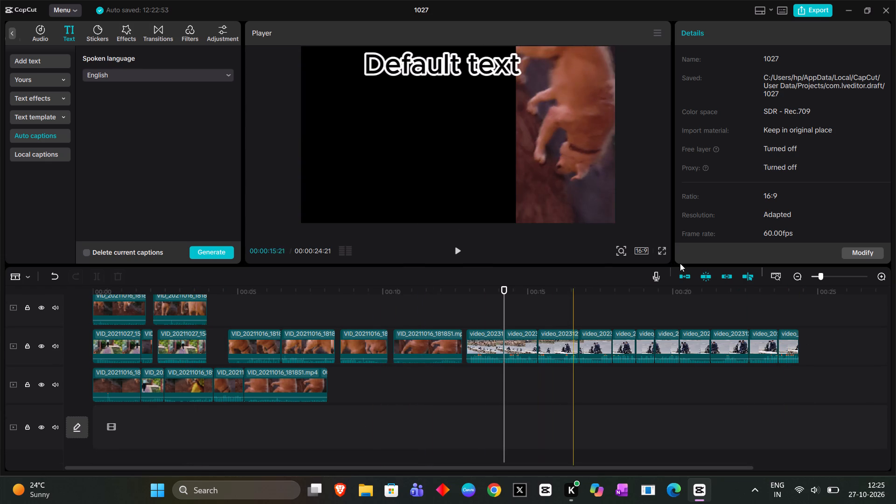
{"action": "left_click", "coordinate": [865, 251]}
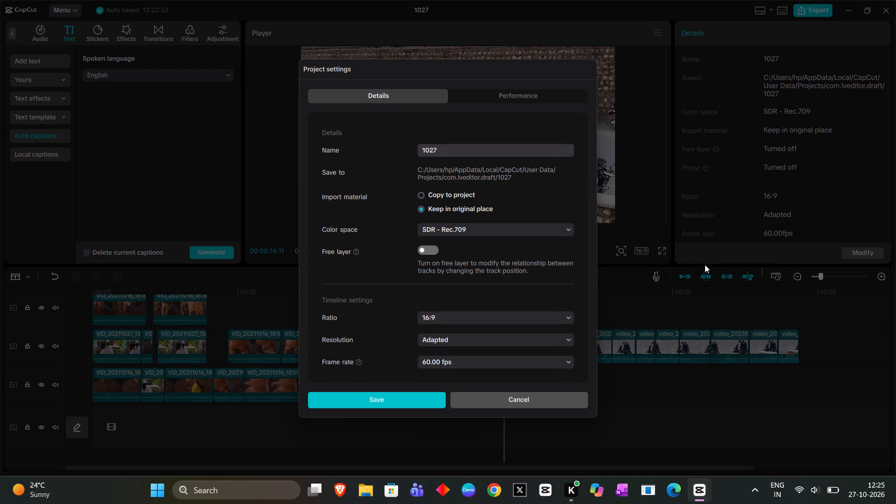
{"action": "left_click", "coordinate": [532, 226]}
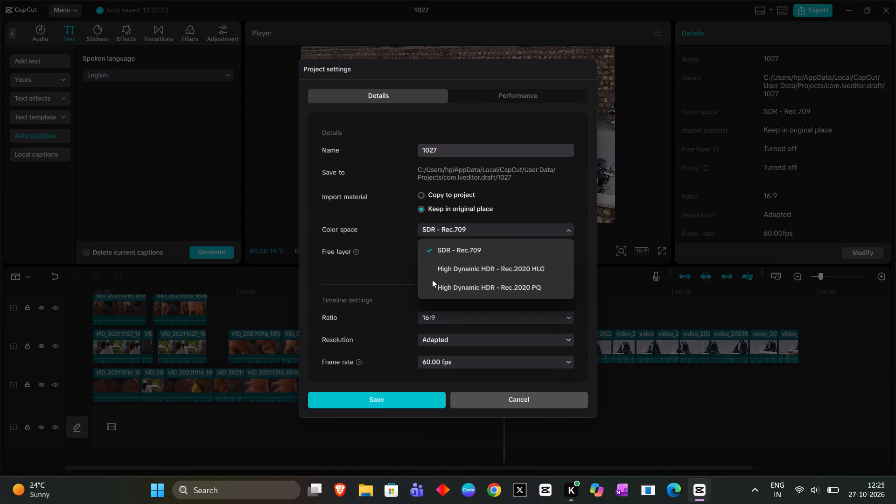
{"action": "left_click", "coordinate": [466, 290]}
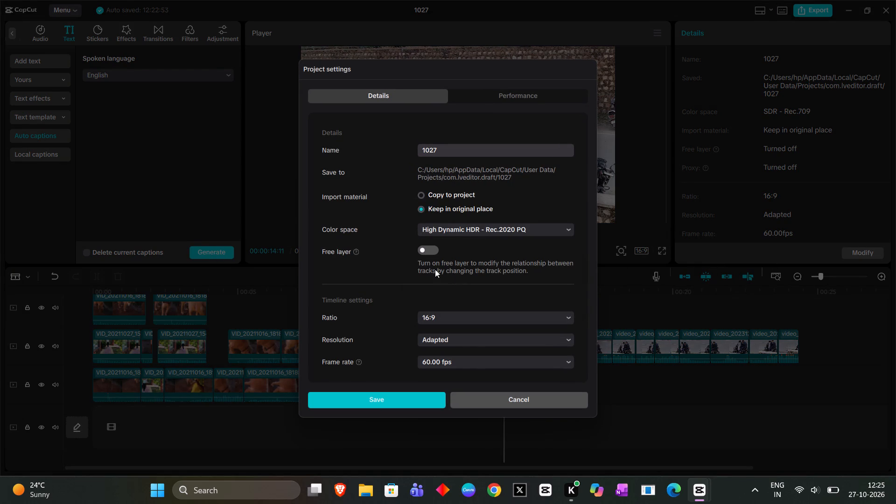
{"action": "left_click", "coordinate": [352, 252]}
{"action": "left_click", "coordinate": [354, 252]}
{"action": "left_click", "coordinate": [429, 397]}
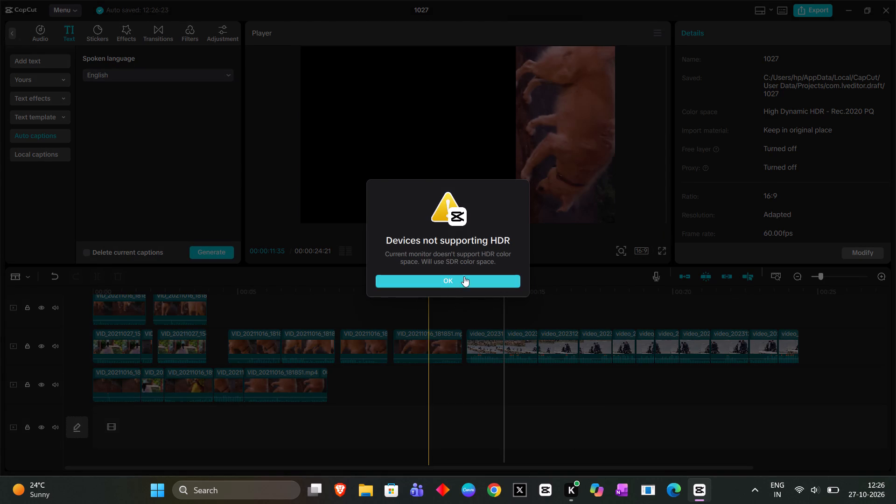
{"action": "left_click", "coordinate": [468, 278]}
Review the project settings again, including the resolution and the proxy option under Performance, and save them without changes.
{"action": "left_click", "coordinate": [878, 252]}
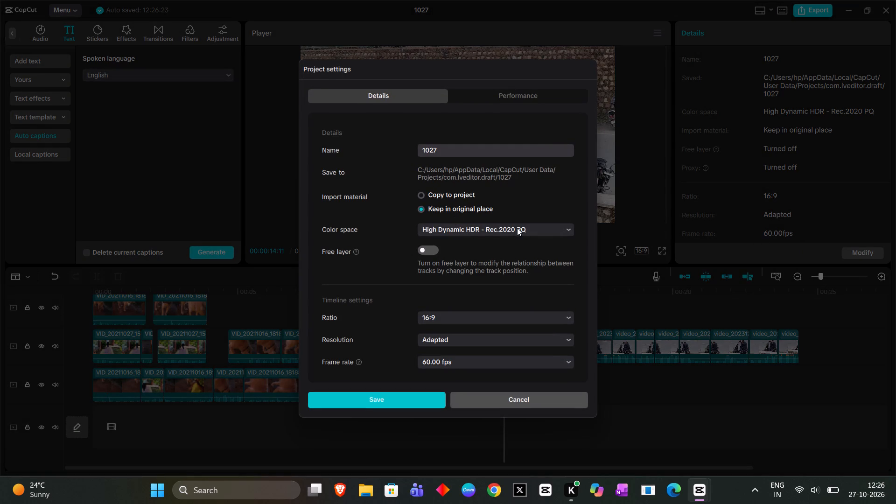
{"action": "left_click", "coordinate": [273, 200]}
{"action": "scroll", "coordinate": [505, 244], "scroll_direction": "down", "scroll_amount": 2}
{"action": "left_click", "coordinate": [481, 338]}
{"action": "left_click", "coordinate": [480, 336]}
{"action": "left_click", "coordinate": [519, 92]}
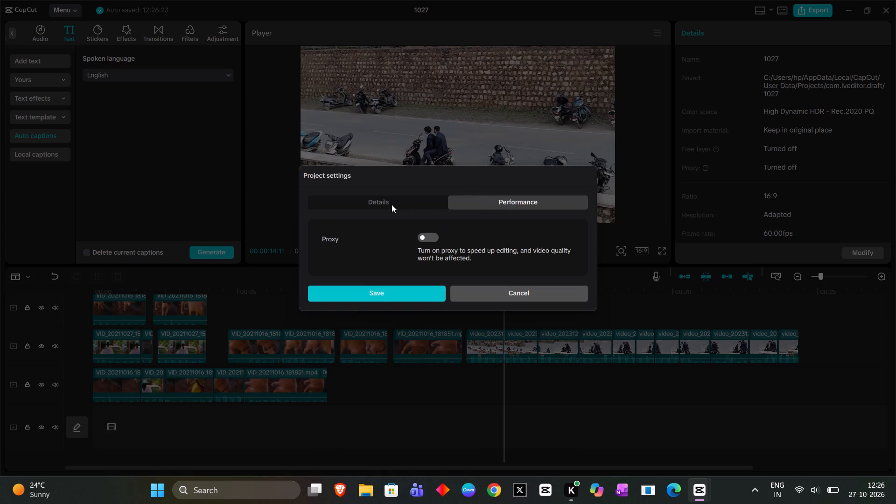
{"action": "left_click", "coordinate": [416, 294]}
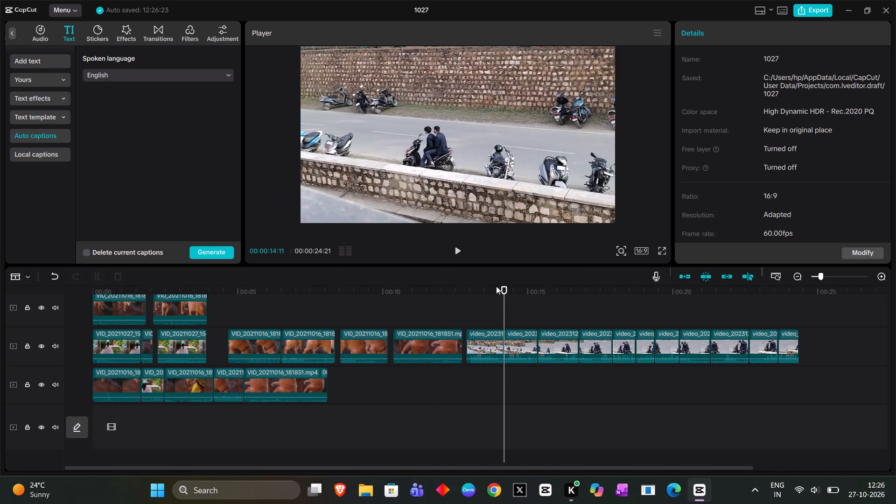
Play the whole video from the beginning to review the edit.
{"action": "left_click_drag", "start_coordinate": [506, 287], "coordinate": [0, 368]}
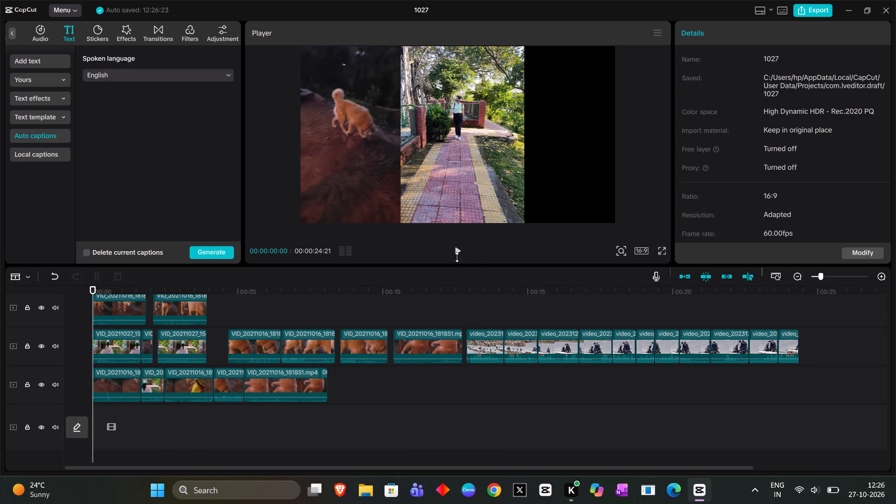
{"action": "left_click", "coordinate": [458, 254]}
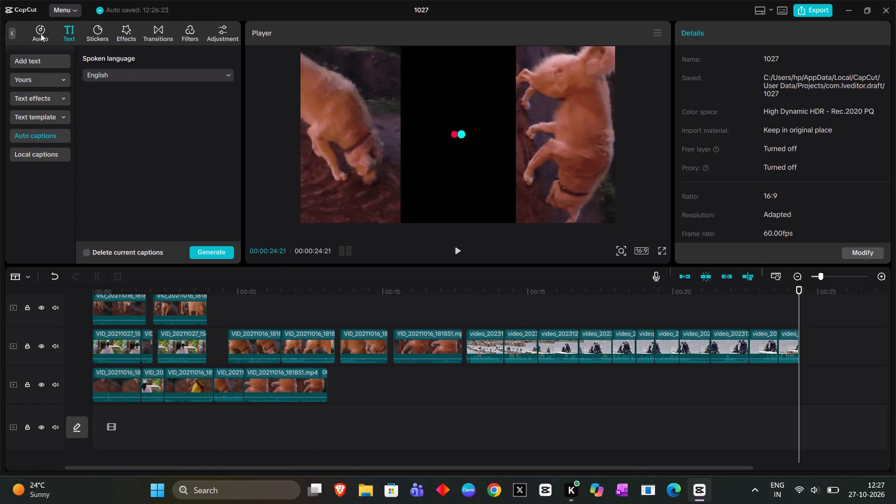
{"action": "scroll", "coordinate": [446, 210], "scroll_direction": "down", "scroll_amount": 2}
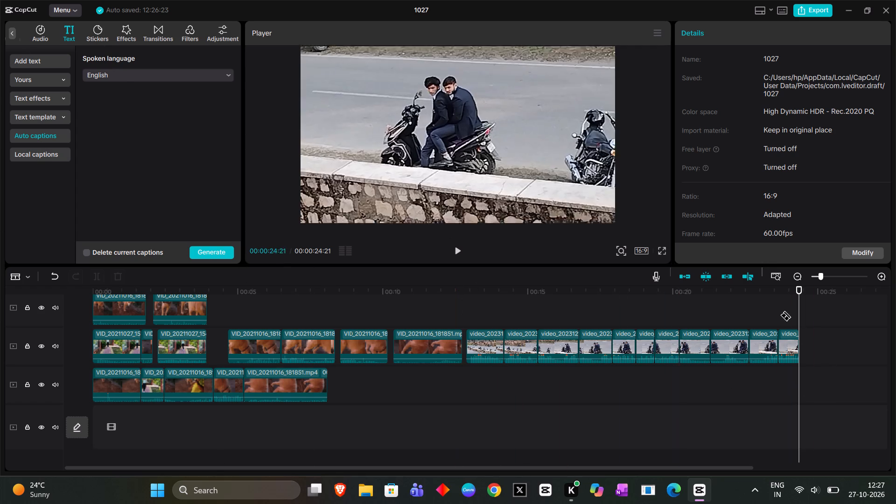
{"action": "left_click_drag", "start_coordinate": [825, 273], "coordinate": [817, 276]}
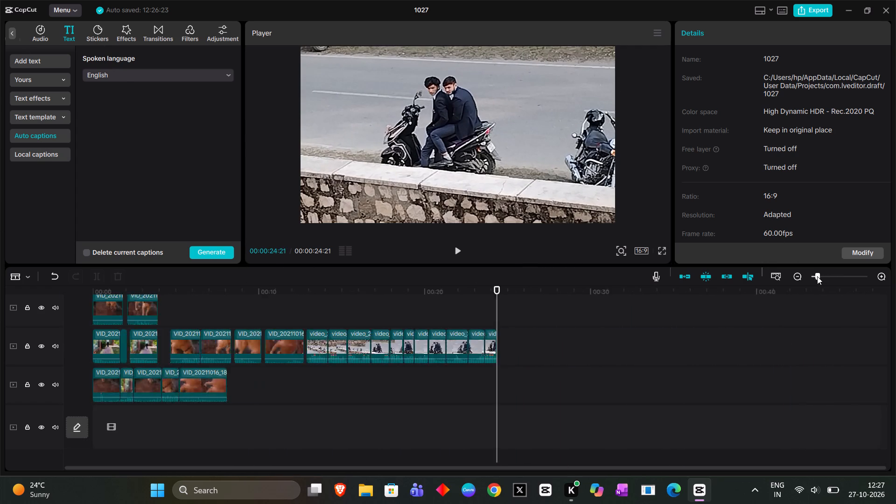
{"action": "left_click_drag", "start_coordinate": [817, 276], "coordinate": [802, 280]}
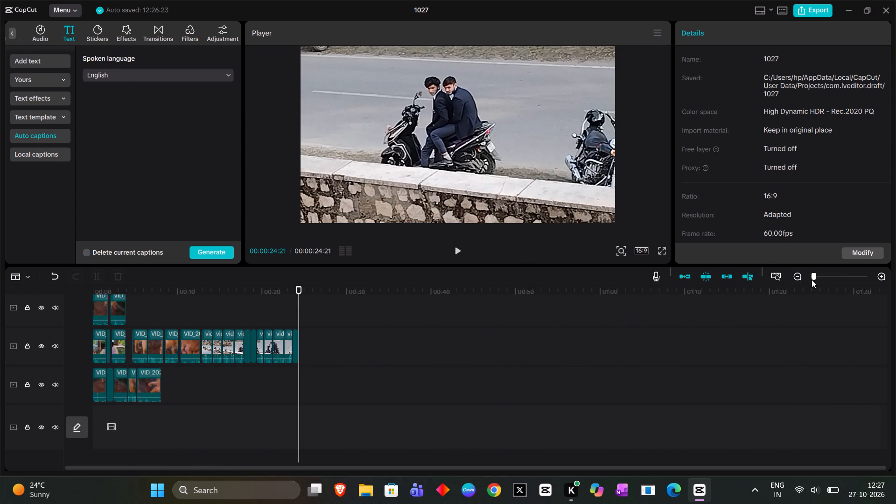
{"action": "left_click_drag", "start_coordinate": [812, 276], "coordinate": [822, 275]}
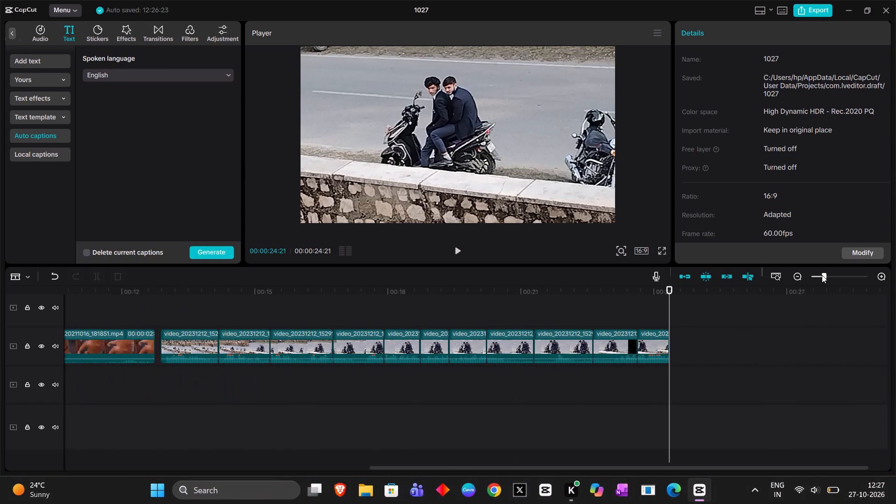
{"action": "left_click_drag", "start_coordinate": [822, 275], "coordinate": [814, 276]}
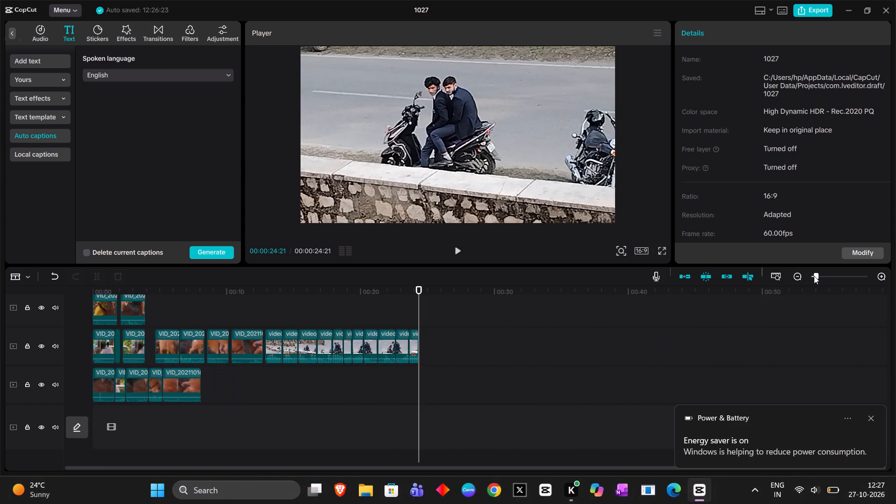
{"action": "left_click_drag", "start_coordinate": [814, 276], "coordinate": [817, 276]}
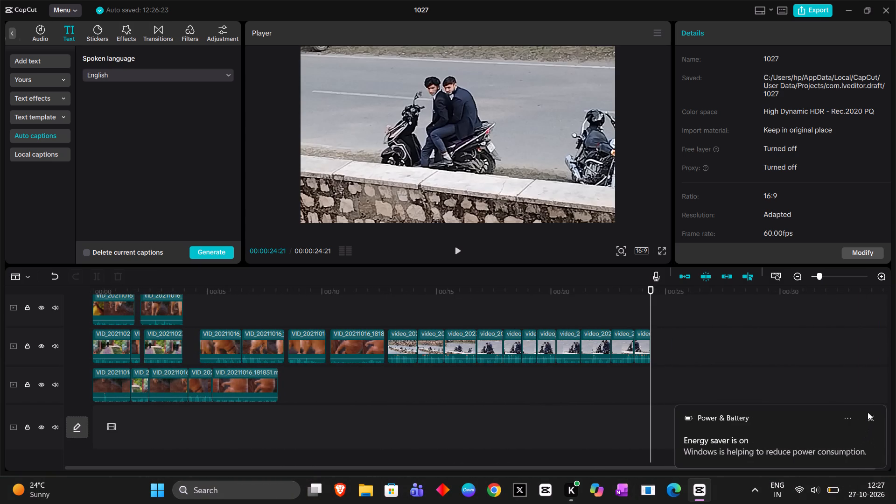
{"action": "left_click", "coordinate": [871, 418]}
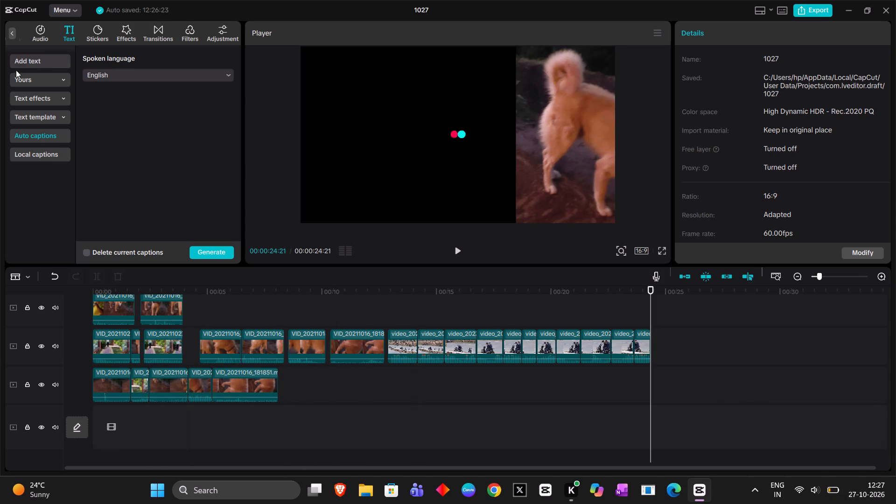
Check the caption spoken-language choices, keeping English, and look through the saved text and text effects, reloading the effects.
{"action": "left_click", "coordinate": [134, 73]}
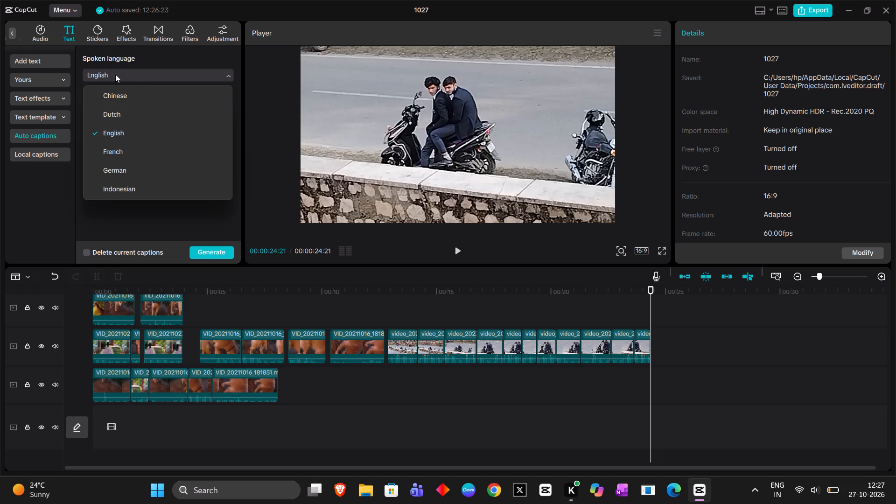
{"action": "left_click", "coordinate": [106, 130]}
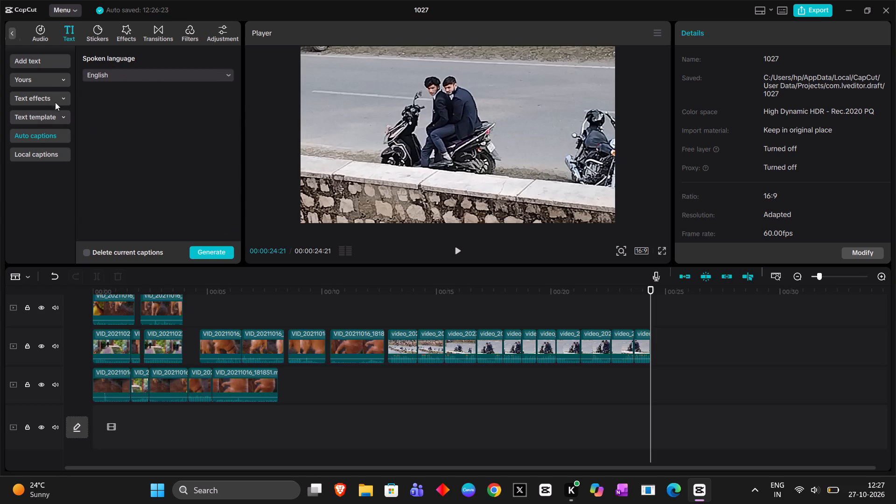
{"action": "left_click", "coordinate": [56, 78]}
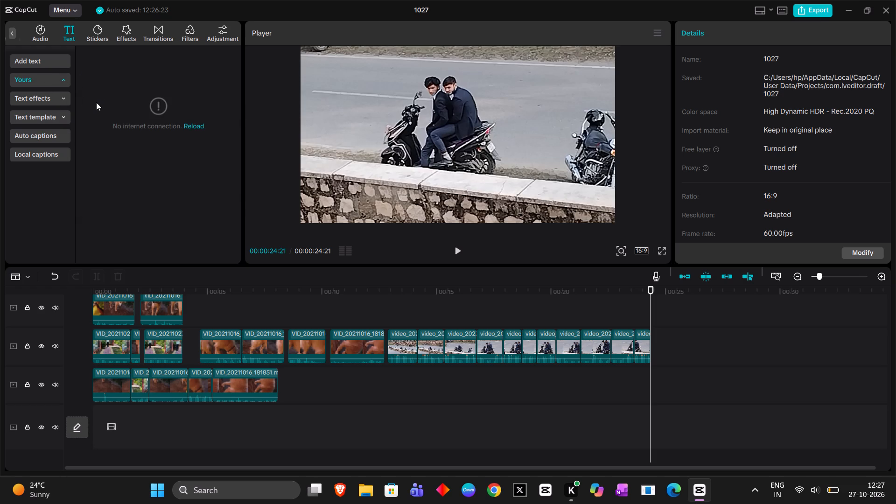
{"action": "scroll", "coordinate": [97, 125], "scroll_direction": "down", "scroll_amount": 1}
{"action": "left_click", "coordinate": [38, 97]}
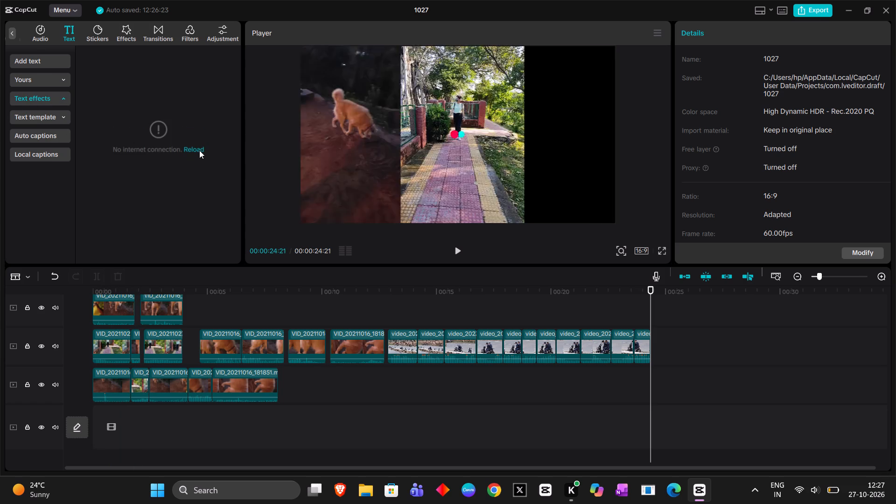
{"action": "left_click", "coordinate": [199, 150]}
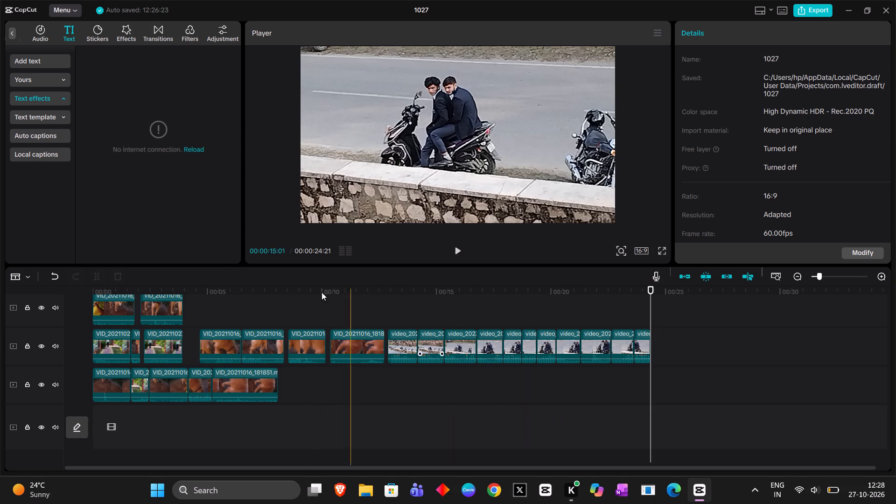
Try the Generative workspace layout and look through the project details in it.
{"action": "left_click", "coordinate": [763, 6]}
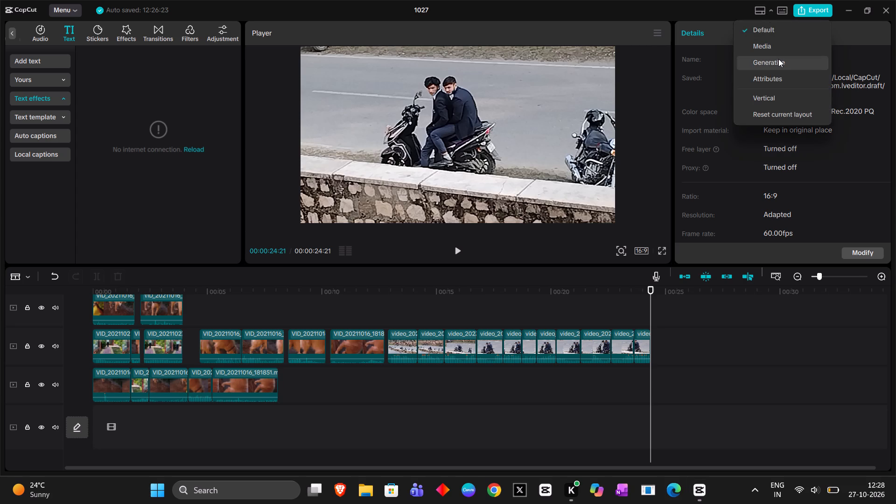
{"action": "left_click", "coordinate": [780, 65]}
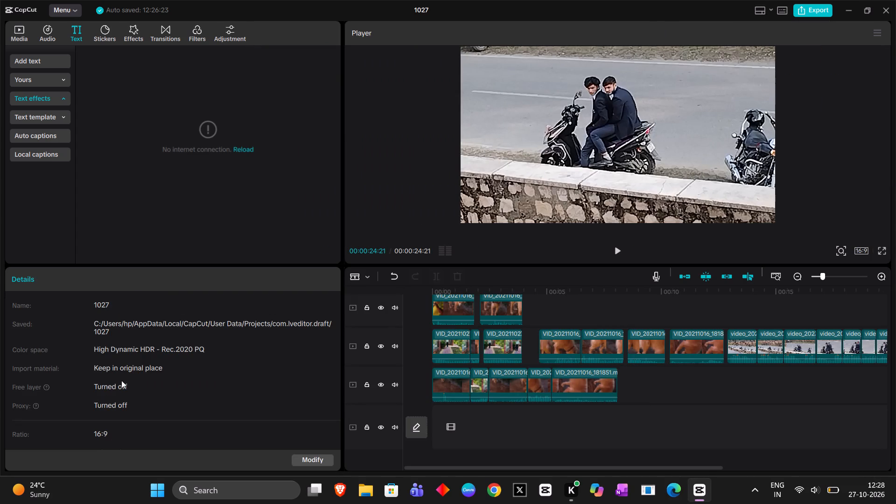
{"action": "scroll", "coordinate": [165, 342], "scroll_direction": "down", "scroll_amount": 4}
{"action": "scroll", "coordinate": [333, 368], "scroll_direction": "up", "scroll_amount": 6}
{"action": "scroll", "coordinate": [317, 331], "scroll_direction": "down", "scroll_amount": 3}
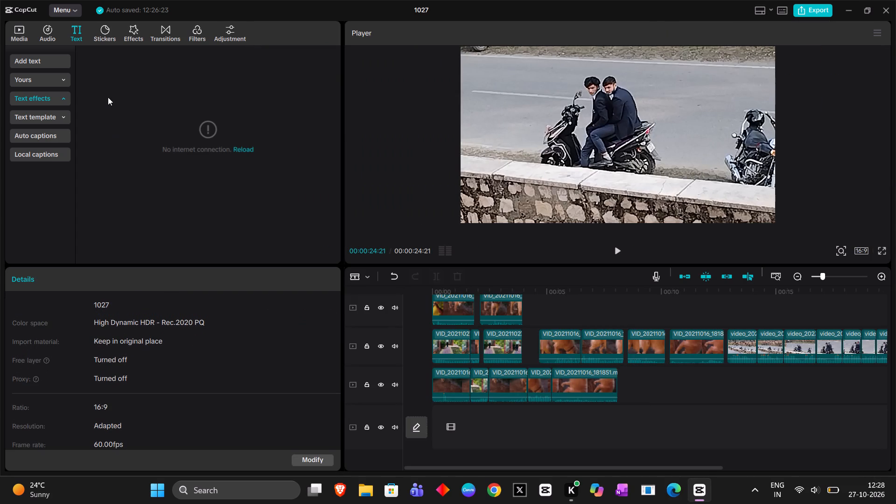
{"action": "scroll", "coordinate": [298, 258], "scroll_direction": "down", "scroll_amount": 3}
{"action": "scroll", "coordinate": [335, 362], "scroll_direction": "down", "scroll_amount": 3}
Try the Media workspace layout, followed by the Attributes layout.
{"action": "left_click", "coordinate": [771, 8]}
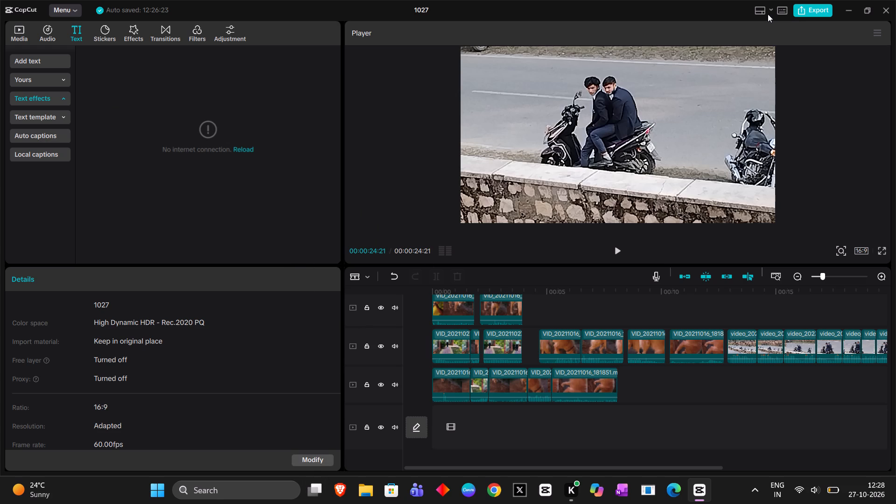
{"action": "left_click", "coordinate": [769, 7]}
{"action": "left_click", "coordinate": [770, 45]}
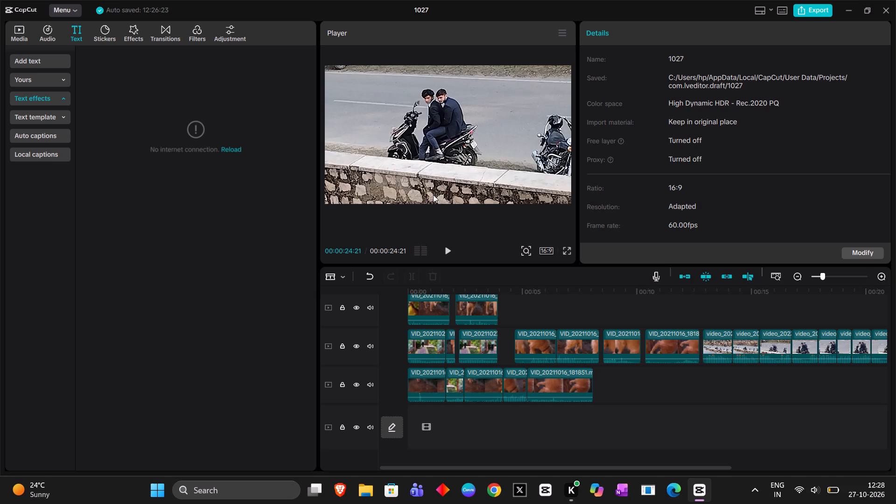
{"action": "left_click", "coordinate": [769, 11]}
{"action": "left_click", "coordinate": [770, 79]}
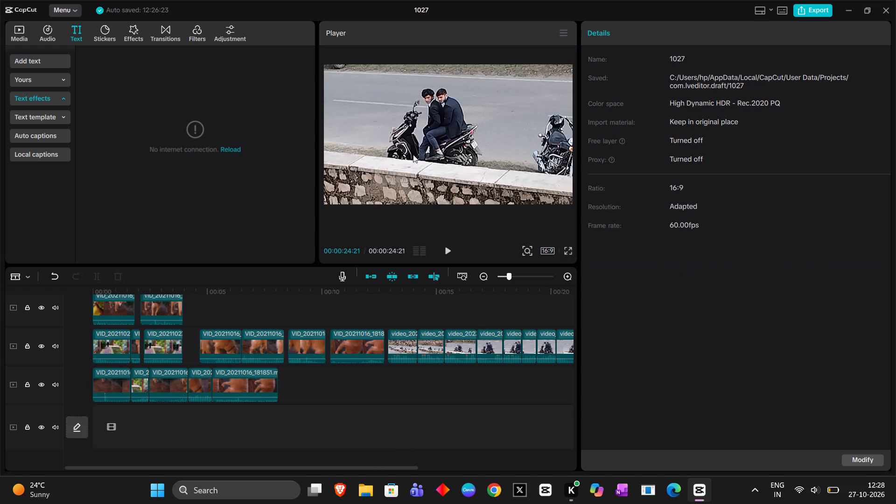
Switch the workspace layout to Media.
{"action": "left_click", "coordinate": [768, 10]}
{"action": "left_click", "coordinate": [773, 50]}
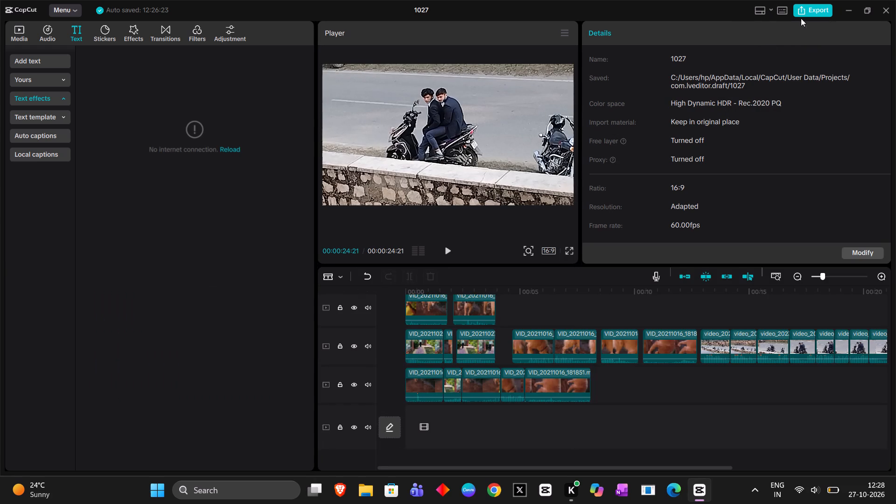
Switch the workspace layout to Generative.
{"action": "left_click", "coordinate": [769, 10]}
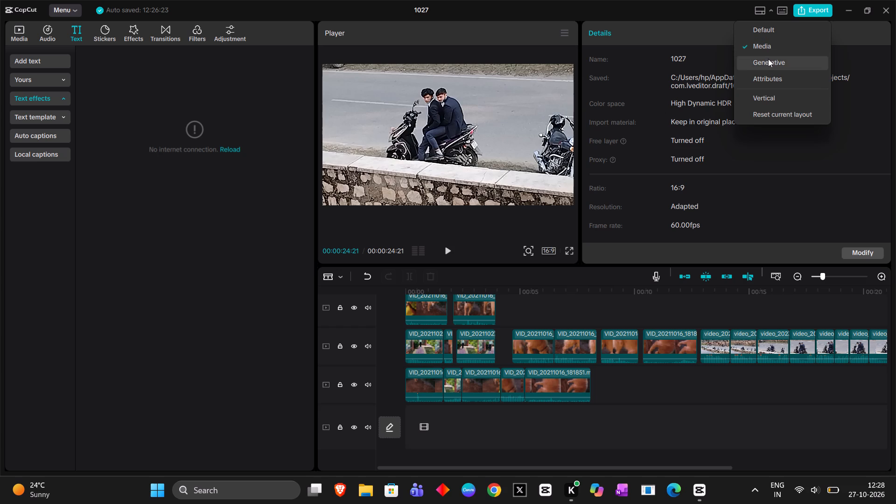
{"action": "left_click", "coordinate": [768, 59]}
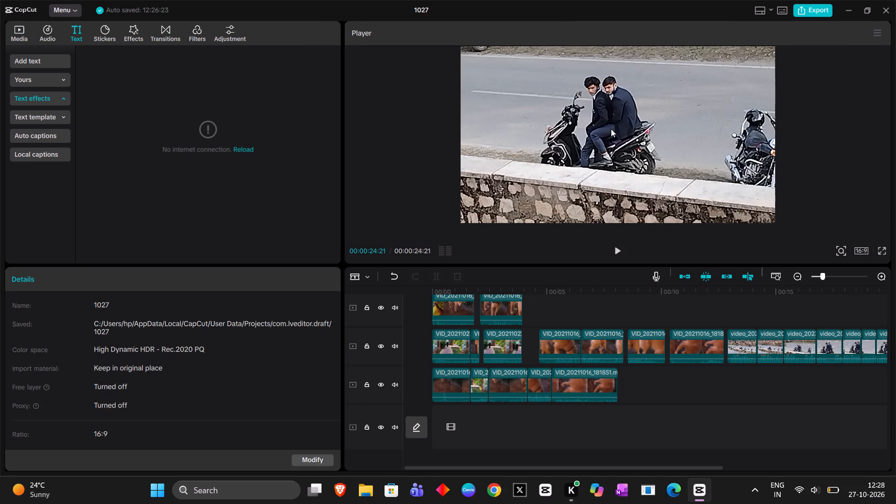
{"action": "scroll", "coordinate": [612, 128], "scroll_direction": "up", "scroll_amount": 1}
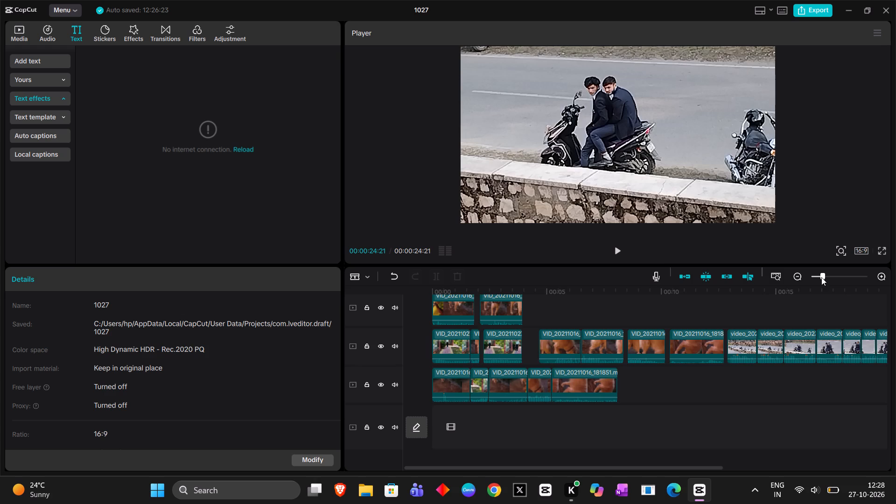
Split the Default text clip on the timeline near its middle, at about 00:00:09:19.
{"action": "left_click", "coordinate": [818, 277]}
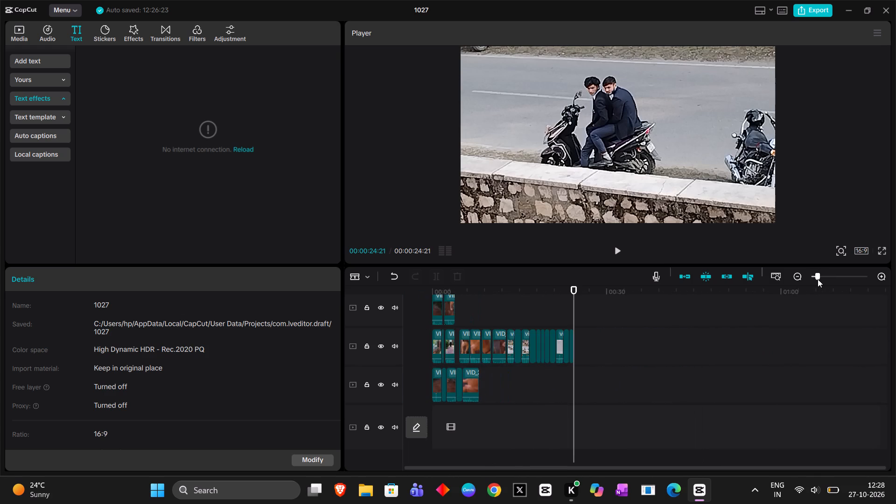
{"action": "left_click", "coordinate": [882, 275]}
{"action": "left_click", "coordinate": [882, 275]}
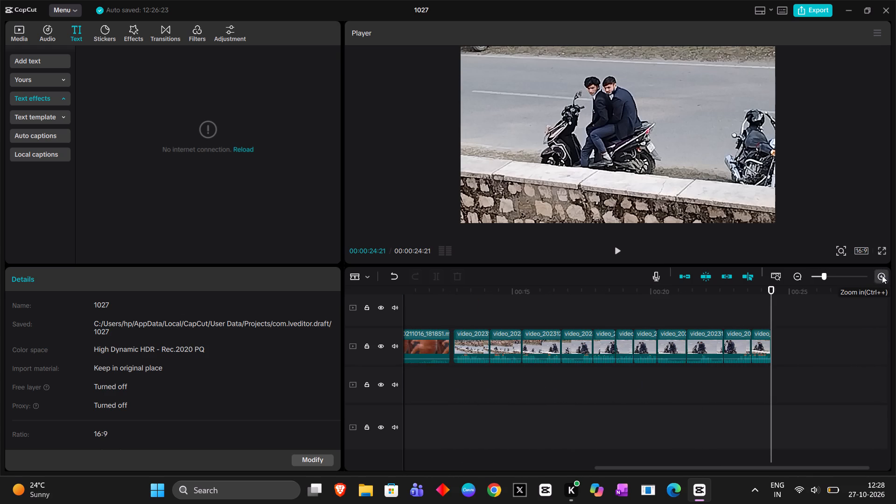
{"action": "left_click", "coordinate": [797, 274]}
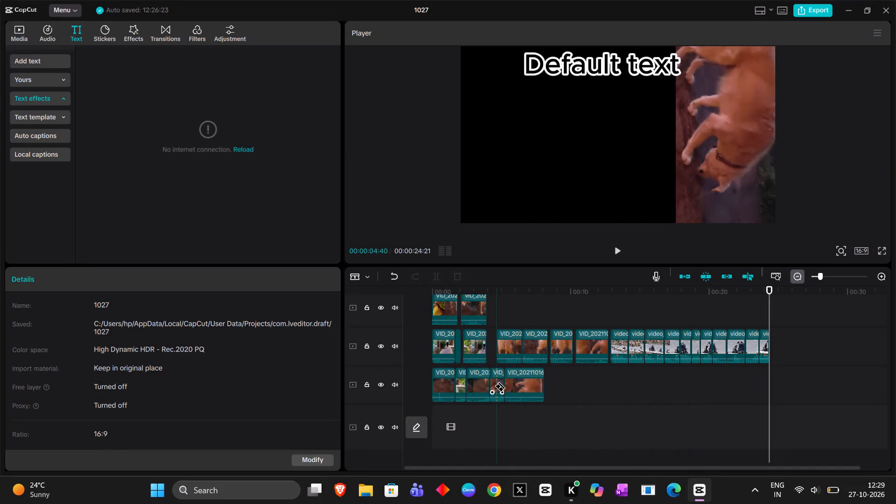
{"action": "scroll", "coordinate": [495, 333], "scroll_direction": "up", "scroll_amount": 4}
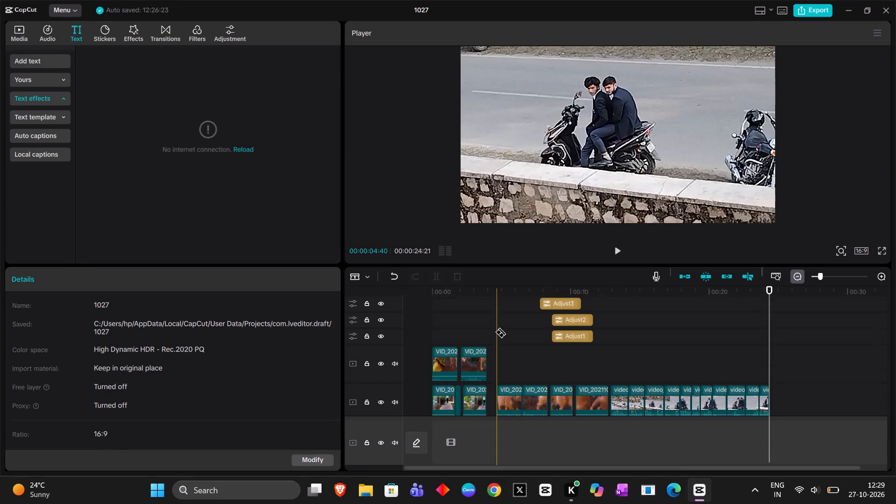
{"action": "scroll", "coordinate": [498, 330], "scroll_direction": "up", "scroll_amount": 1}
{"action": "scroll", "coordinate": [393, 326], "scroll_direction": "up", "scroll_amount": 1}
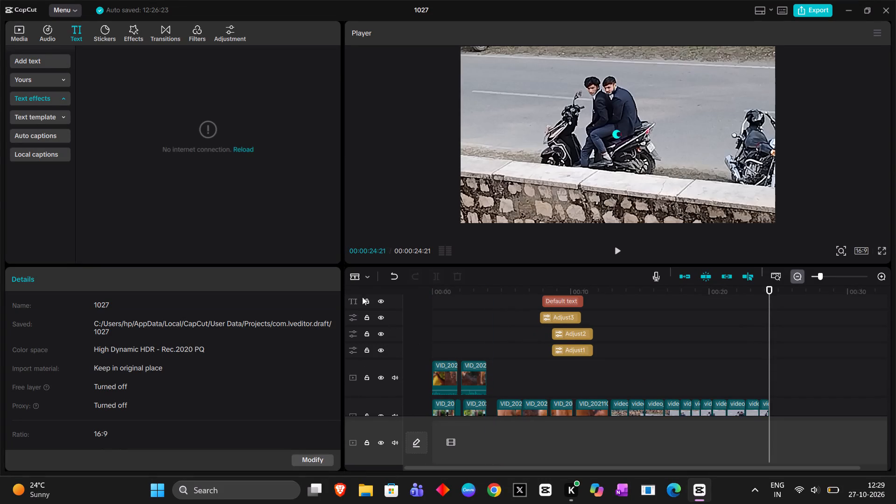
{"action": "left_click", "coordinate": [365, 279]}
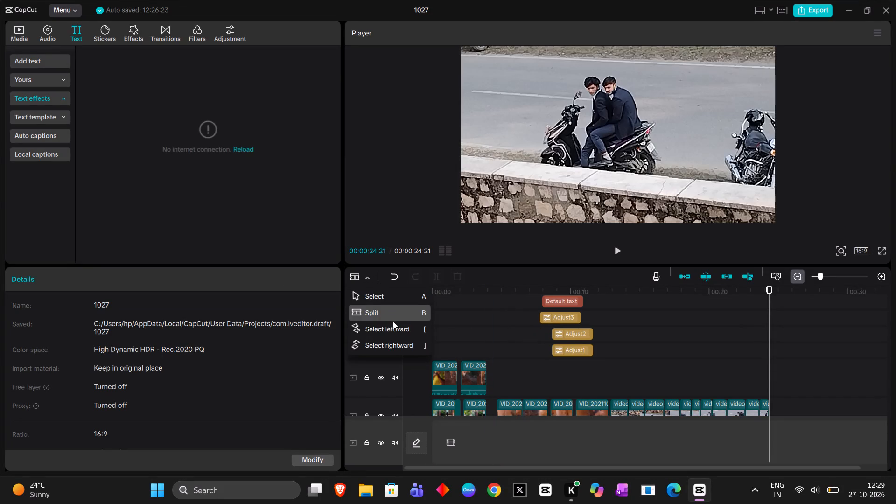
{"action": "scroll", "coordinate": [397, 324], "scroll_direction": "down", "scroll_amount": 1}
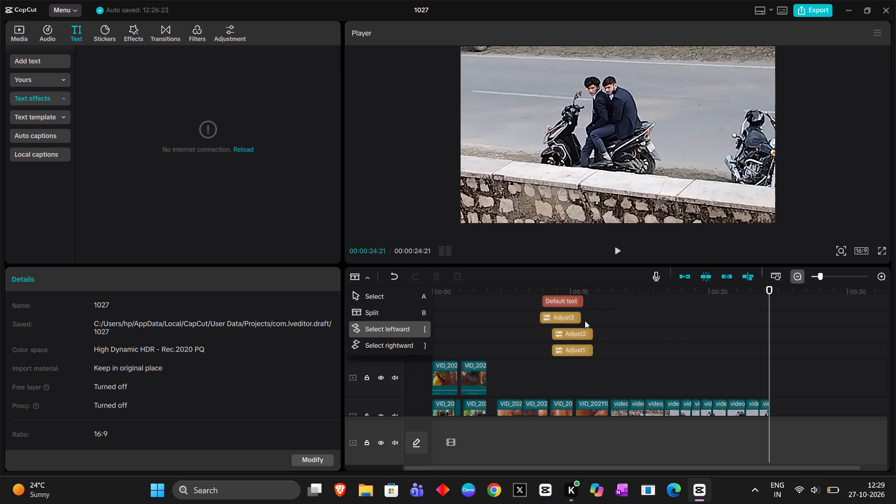
{"action": "left_click", "coordinate": [573, 297]}
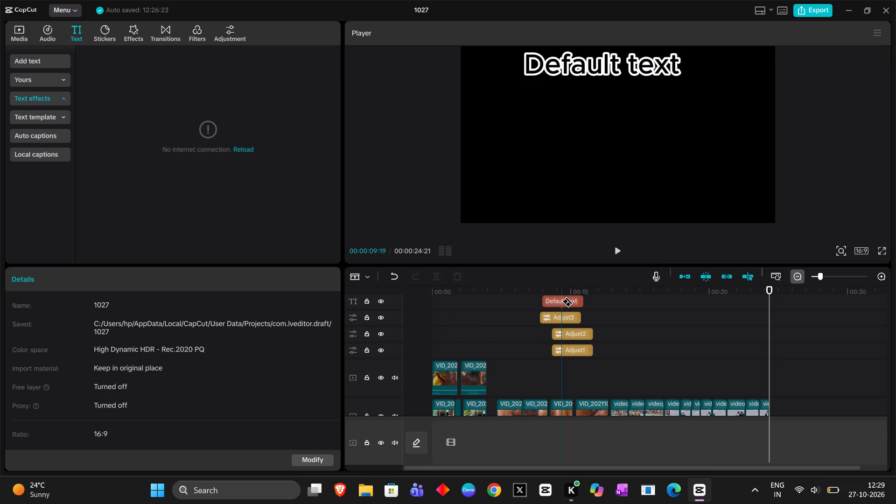
{"action": "left_click", "coordinate": [562, 304]}
Change the timeline editing mode from Split back to Select.
{"action": "scroll", "coordinate": [574, 296], "scroll_direction": "up", "scroll_amount": 2}
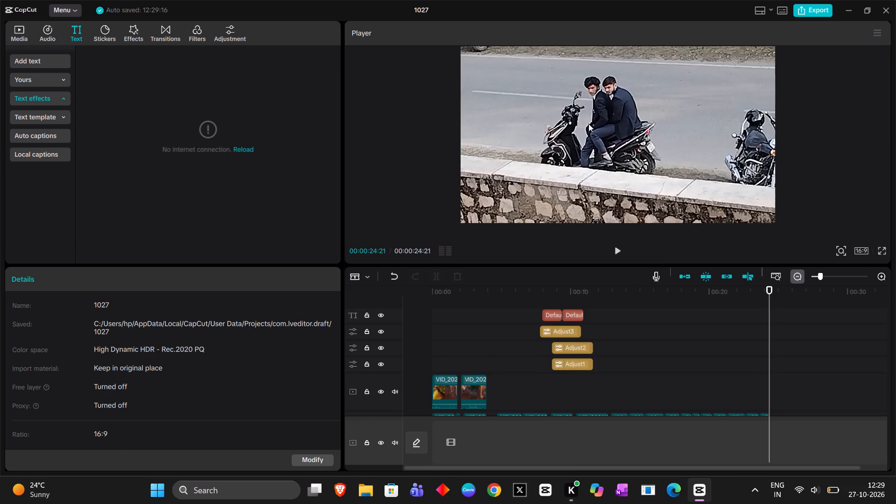
{"action": "left_click", "coordinate": [365, 280]}
{"action": "left_click", "coordinate": [371, 295]}
Select both clips on the uppermost video track while playing the video from the beginning.
{"action": "scroll", "coordinate": [543, 341], "scroll_direction": "down", "scroll_amount": 3}
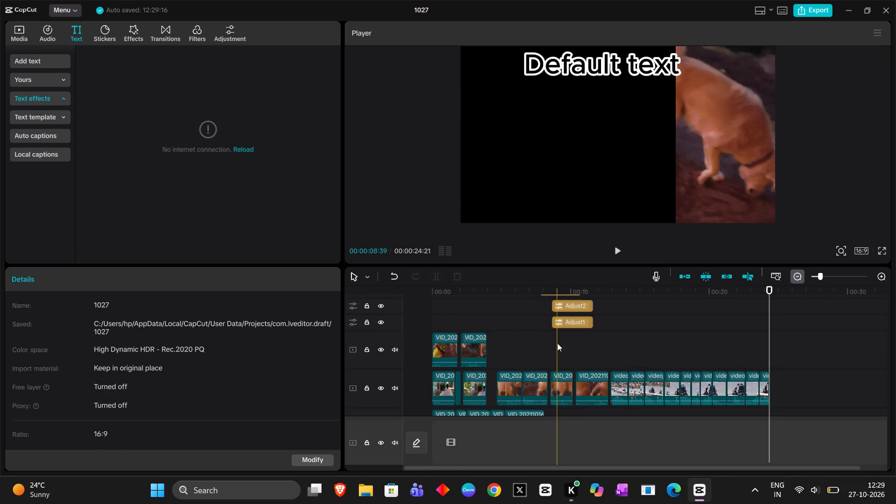
{"action": "scroll", "coordinate": [521, 365], "scroll_direction": "down", "scroll_amount": 2}
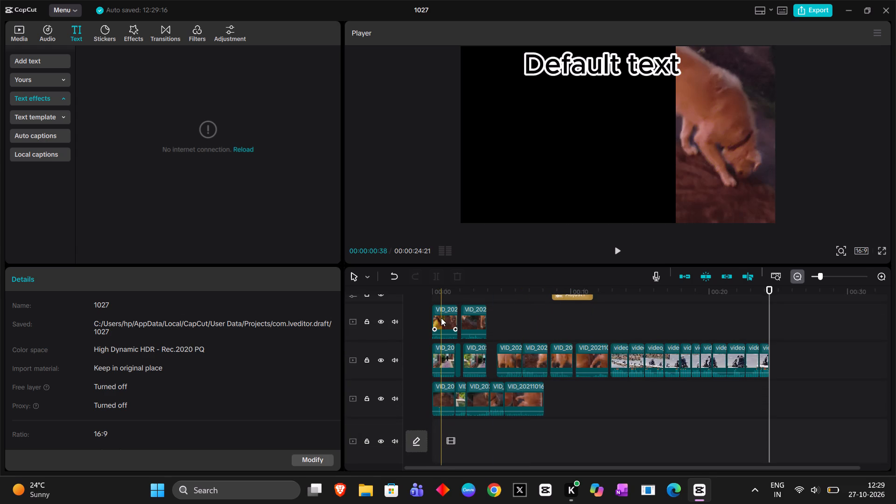
{"action": "left_click", "coordinate": [441, 318]}
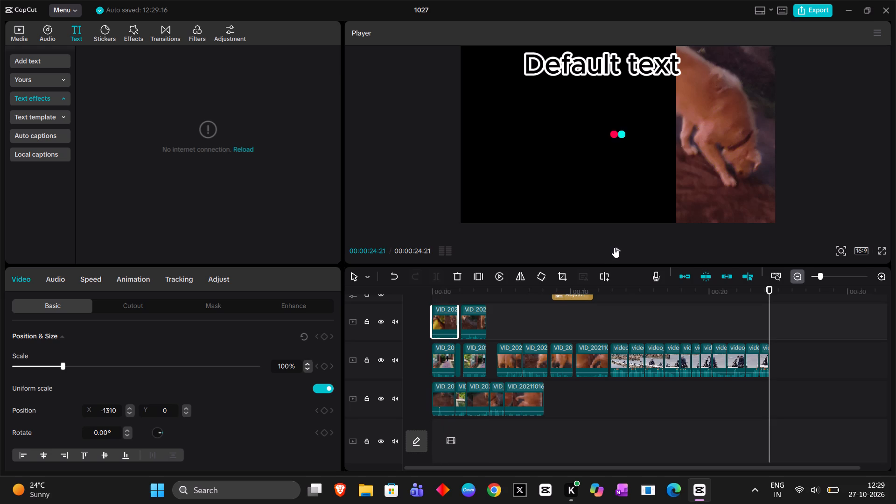
{"action": "left_click", "coordinate": [618, 246]}
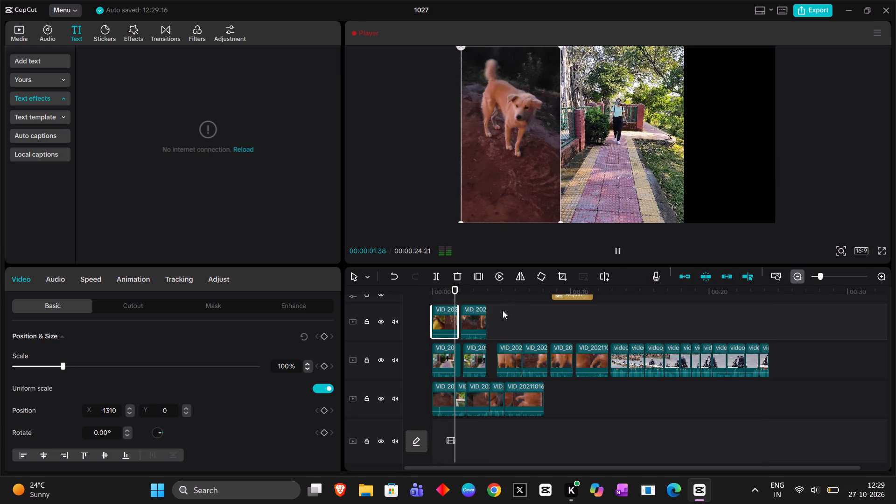
{"action": "left_click", "coordinate": [472, 319]}
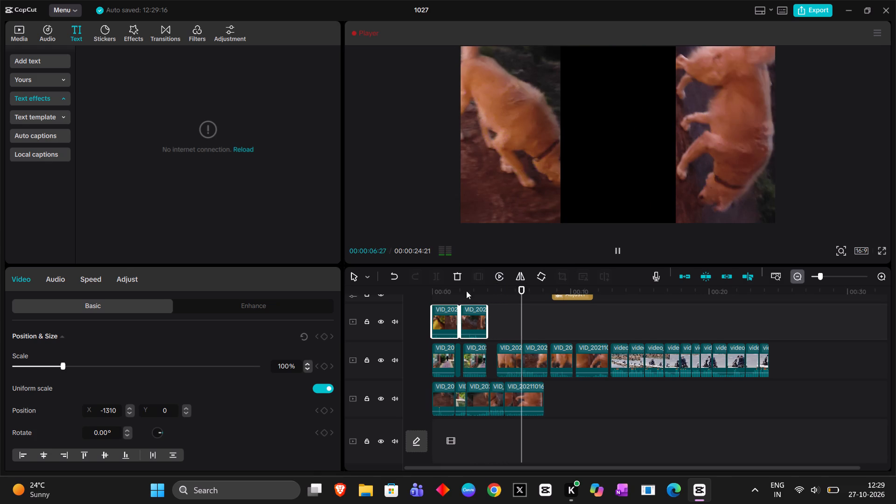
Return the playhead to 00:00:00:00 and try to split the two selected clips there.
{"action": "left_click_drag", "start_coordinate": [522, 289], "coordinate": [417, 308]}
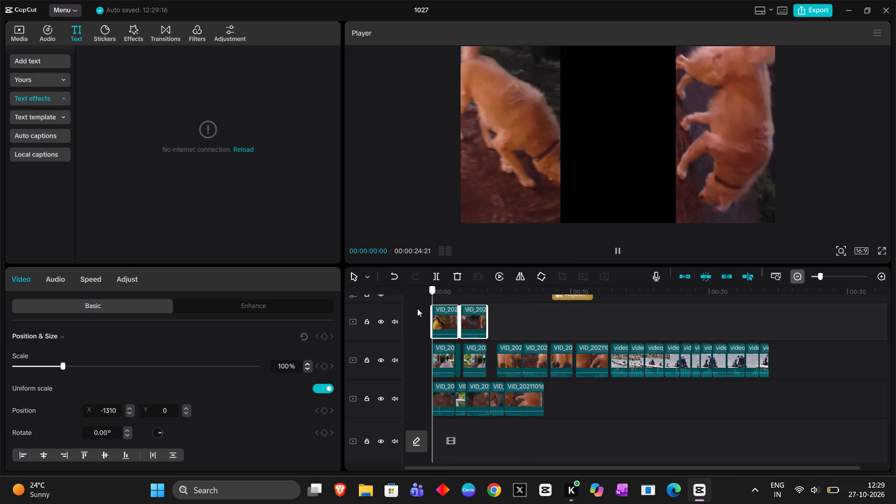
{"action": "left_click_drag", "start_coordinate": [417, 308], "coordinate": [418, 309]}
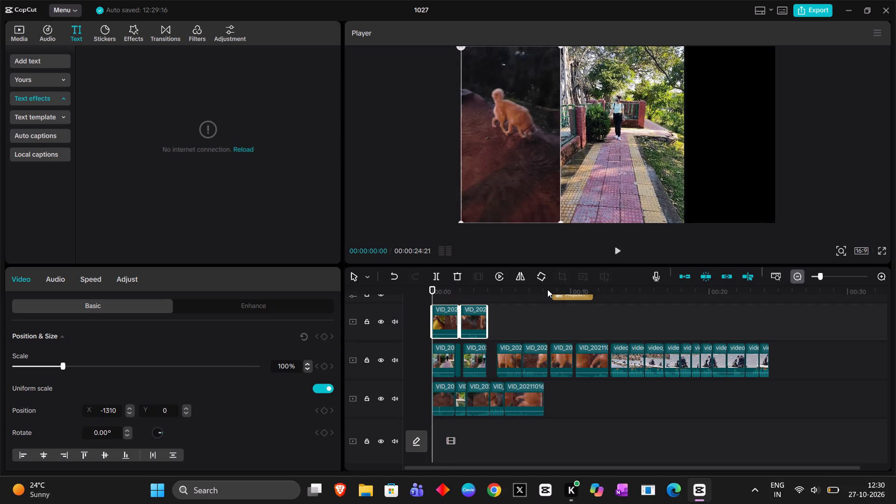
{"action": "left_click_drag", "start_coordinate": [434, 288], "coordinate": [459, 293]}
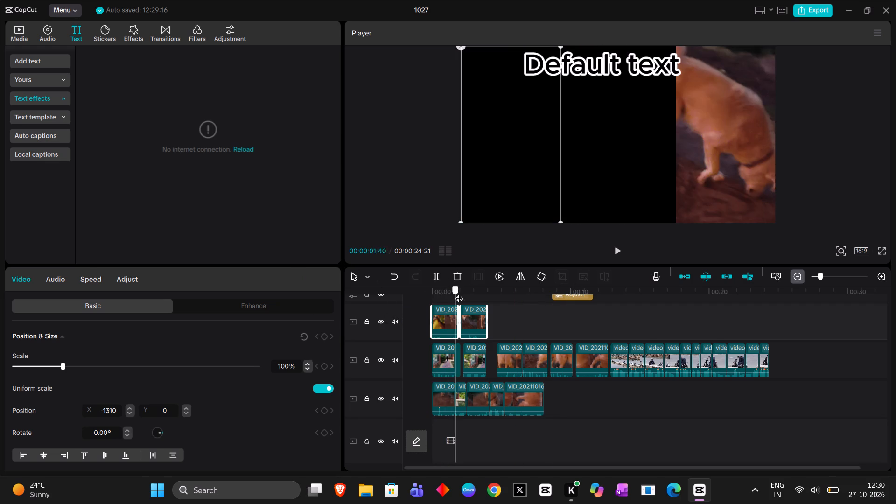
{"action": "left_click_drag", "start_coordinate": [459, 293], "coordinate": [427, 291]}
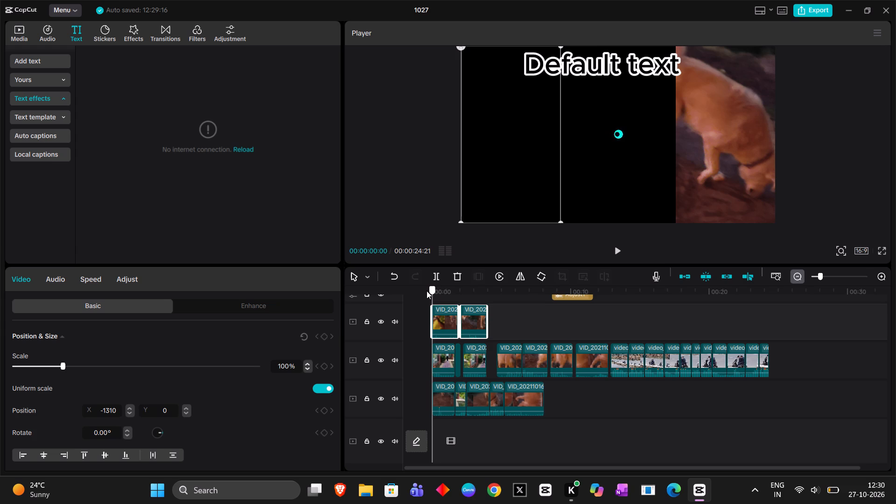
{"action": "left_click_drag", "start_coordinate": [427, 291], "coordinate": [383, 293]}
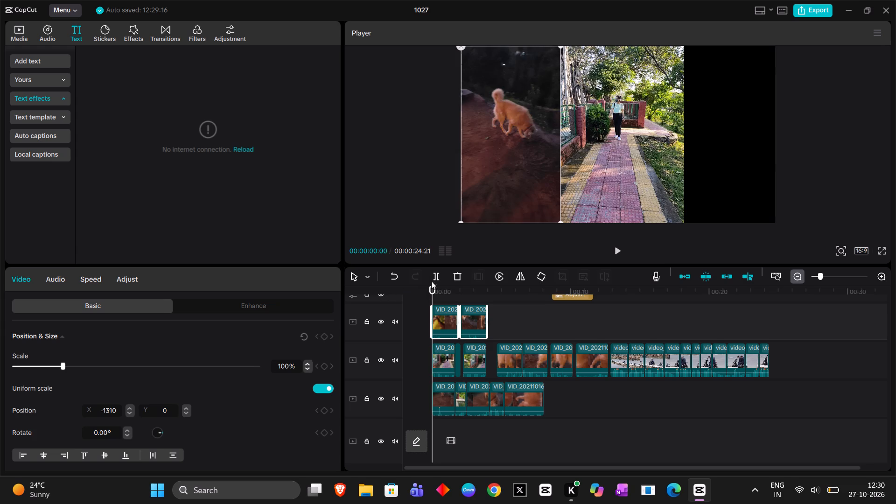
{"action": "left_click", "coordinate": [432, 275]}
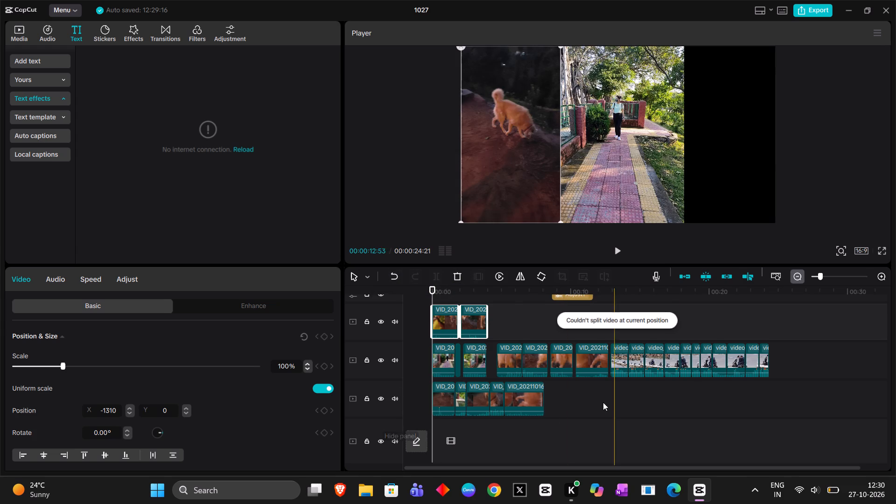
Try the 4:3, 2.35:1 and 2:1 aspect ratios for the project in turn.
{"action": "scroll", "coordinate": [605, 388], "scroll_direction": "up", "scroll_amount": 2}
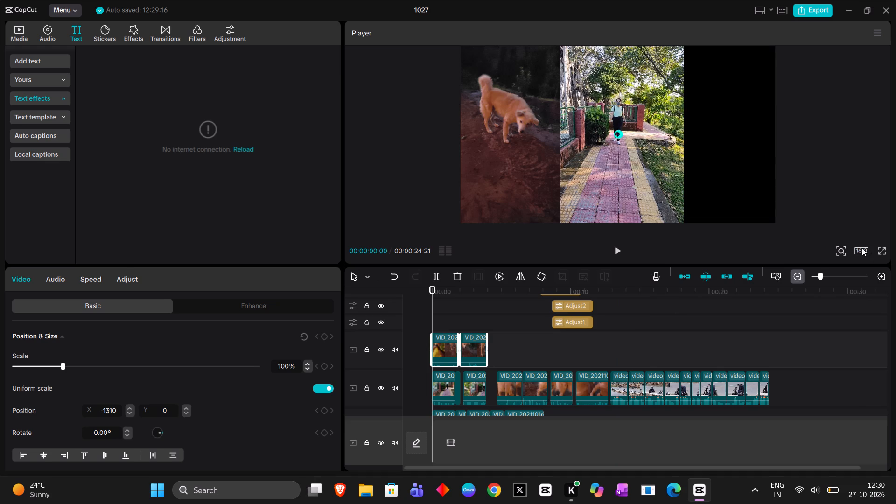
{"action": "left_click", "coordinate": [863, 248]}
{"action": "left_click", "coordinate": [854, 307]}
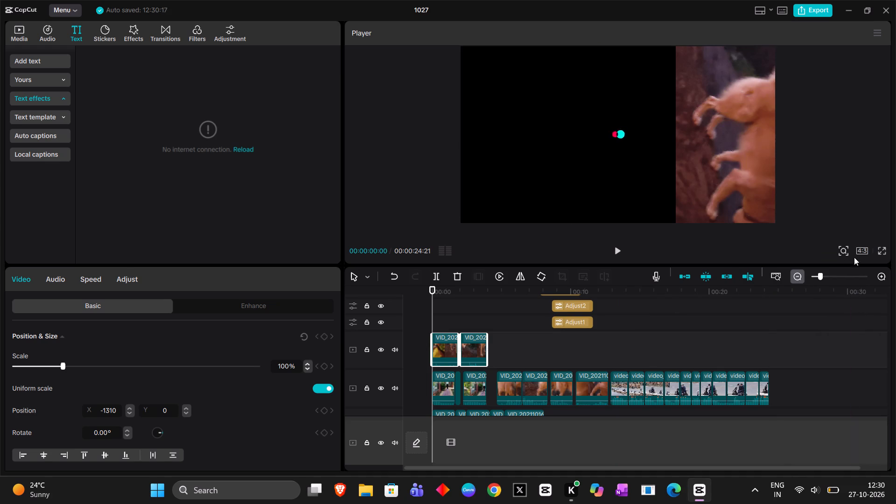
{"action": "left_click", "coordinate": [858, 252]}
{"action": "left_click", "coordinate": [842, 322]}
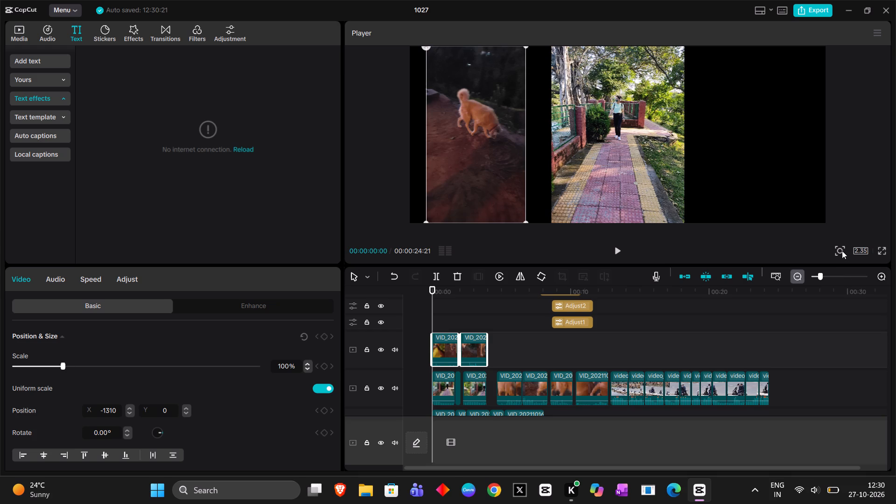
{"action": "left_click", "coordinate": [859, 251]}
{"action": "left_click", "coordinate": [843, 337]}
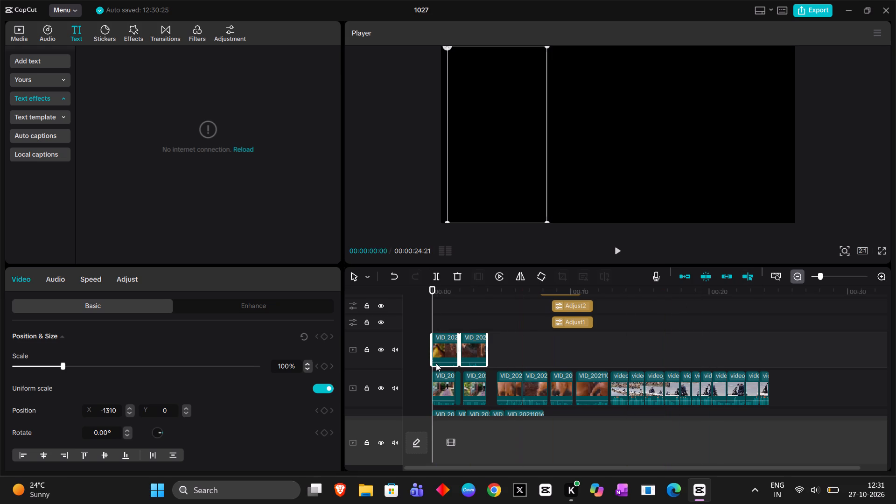
Select the first clip on the middle video track and set the project's aspect ratio to 9:16.
{"action": "left_click", "coordinate": [439, 400]}
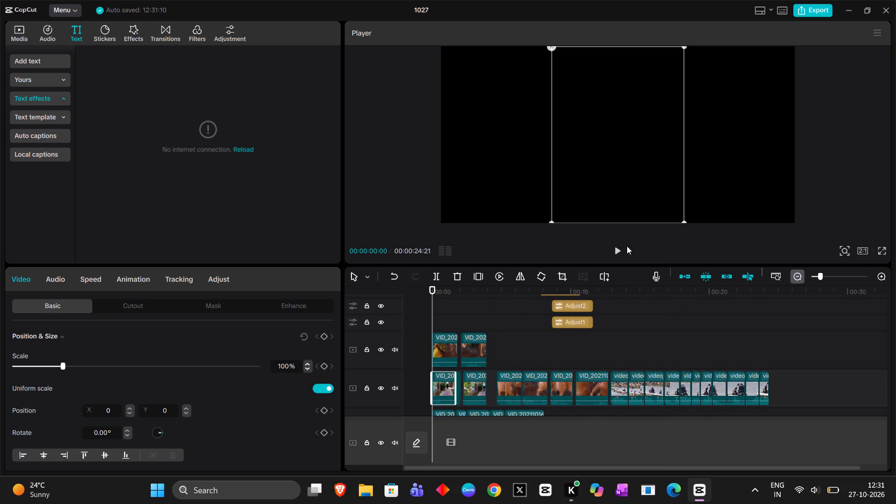
{"action": "left_click", "coordinate": [864, 250]}
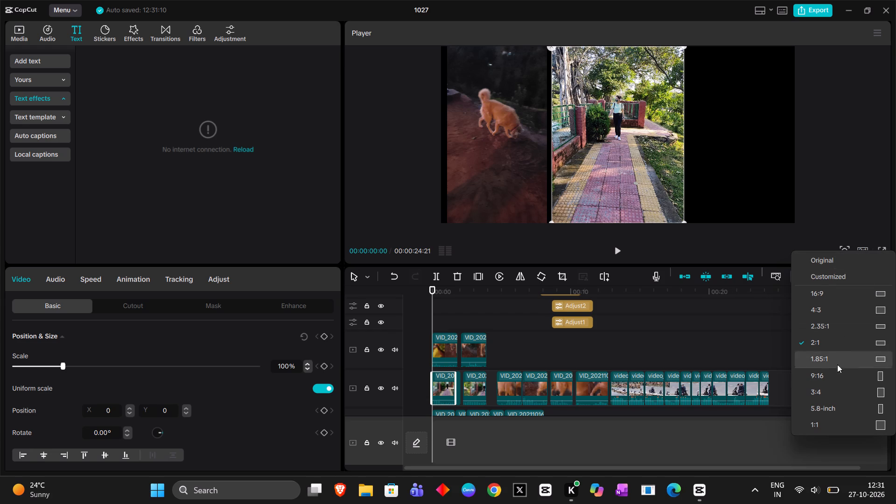
{"action": "scroll", "coordinate": [844, 426], "scroll_direction": "down", "scroll_amount": 2}
{"action": "left_click", "coordinate": [847, 378]}
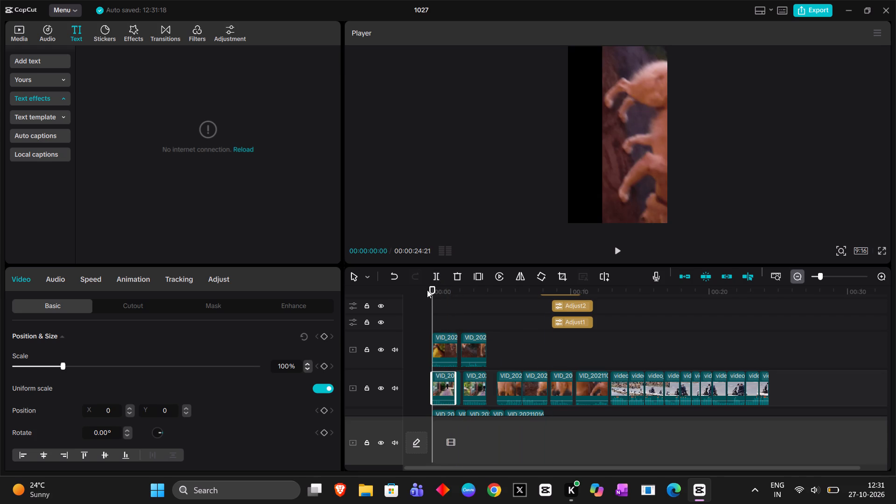
With the playhead at the start, scale the middle track's first clip down slightly to 99% in the preview.
{"action": "left_click_drag", "start_coordinate": [433, 288], "coordinate": [417, 298]}
{"action": "left_click_drag", "start_coordinate": [417, 298], "coordinate": [372, 297]}
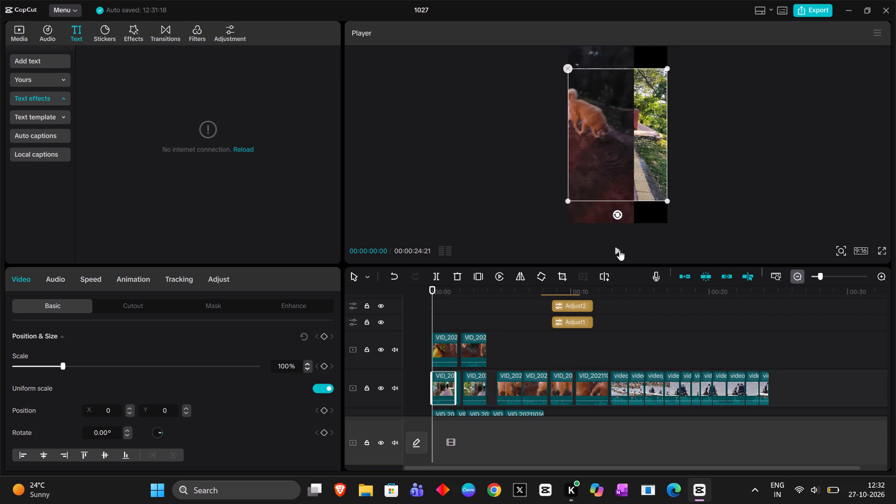
{"action": "left_click", "coordinate": [667, 198]}
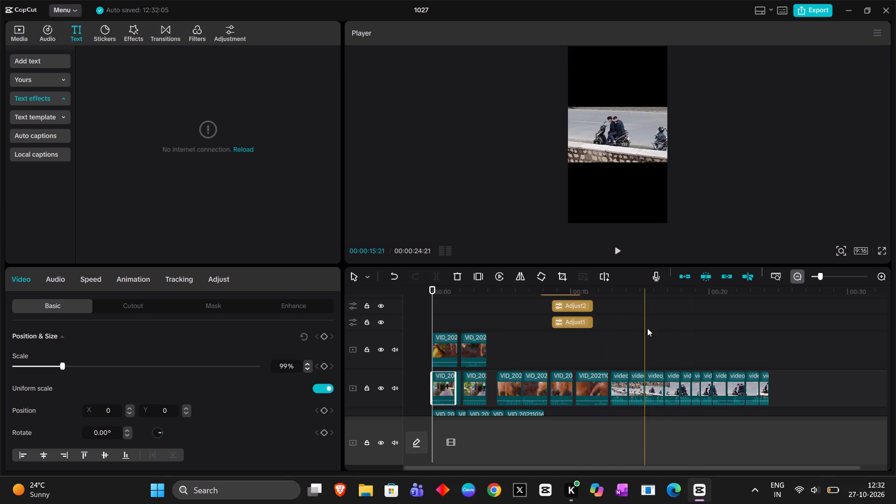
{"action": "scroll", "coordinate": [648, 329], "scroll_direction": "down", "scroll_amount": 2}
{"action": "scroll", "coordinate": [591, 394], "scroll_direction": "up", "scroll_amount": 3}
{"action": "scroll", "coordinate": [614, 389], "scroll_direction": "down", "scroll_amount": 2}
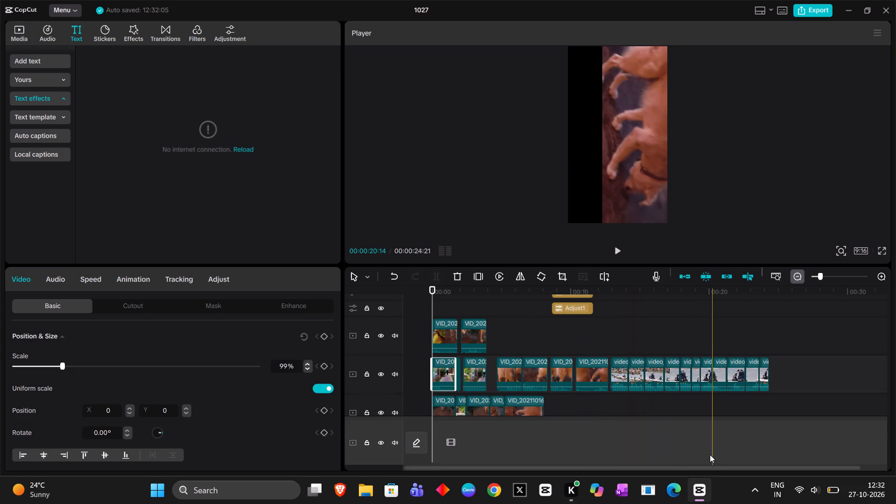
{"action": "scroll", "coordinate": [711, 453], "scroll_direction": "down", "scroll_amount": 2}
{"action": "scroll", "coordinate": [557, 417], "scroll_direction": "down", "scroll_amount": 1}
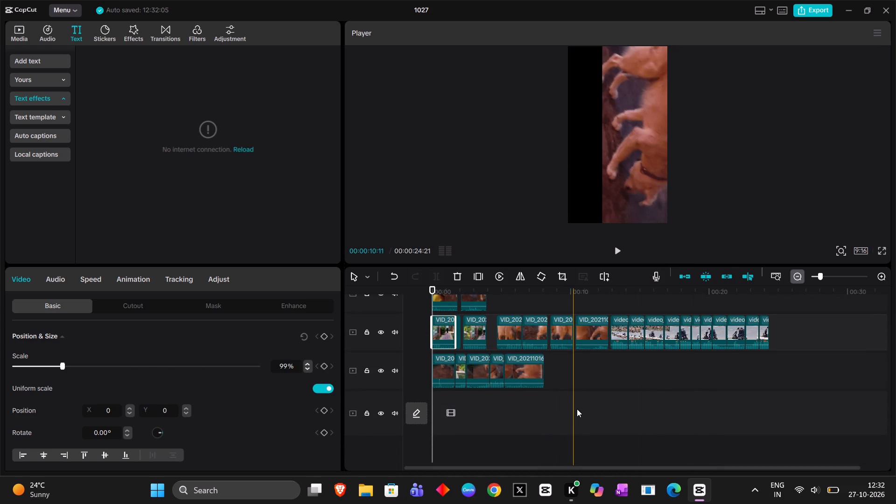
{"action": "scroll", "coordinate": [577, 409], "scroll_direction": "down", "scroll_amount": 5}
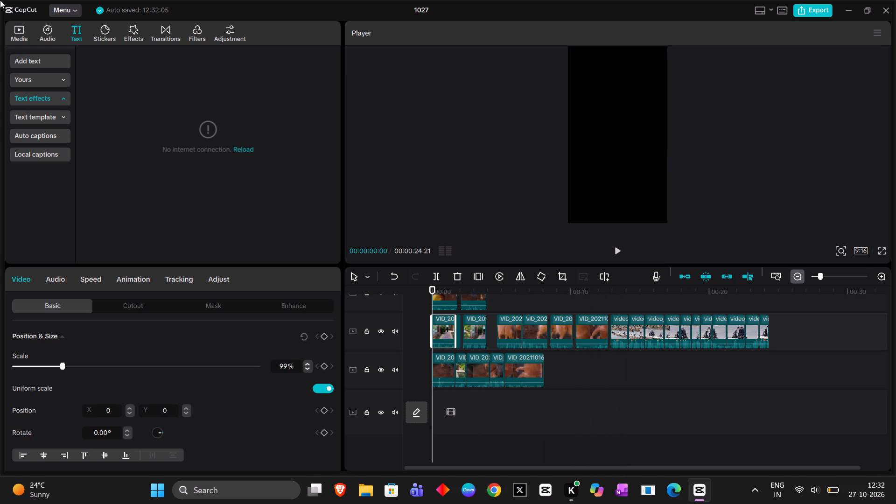
Open the text template collection.
{"action": "left_click", "coordinate": [49, 118]}
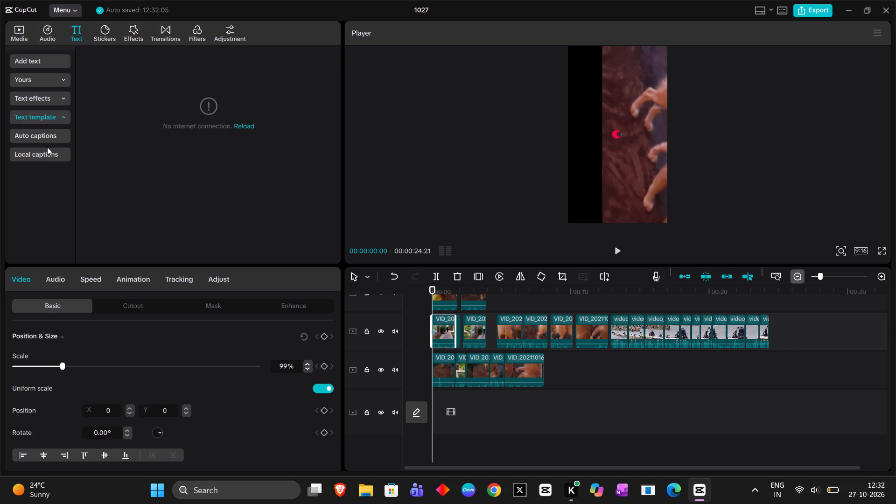
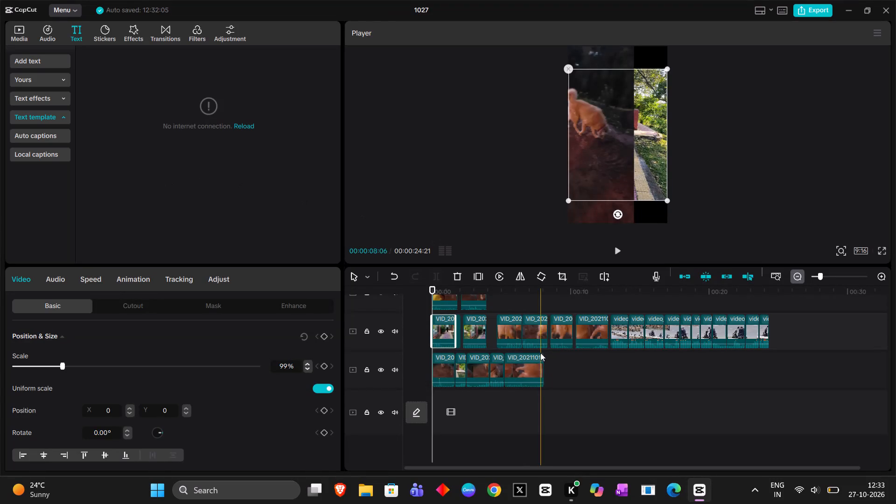
Play the vertical 9:16 sequence through from the start to review the stacked clips.
{"action": "scroll", "coordinate": [529, 349], "scroll_direction": "up", "scroll_amount": 2}
{"action": "scroll", "coordinate": [529, 348], "scroll_direction": "down", "scroll_amount": 4}
{"action": "scroll", "coordinate": [444, 378], "scroll_direction": "up", "scroll_amount": 6}
{"action": "scroll", "coordinate": [513, 329], "scroll_direction": "down", "scroll_amount": 1}
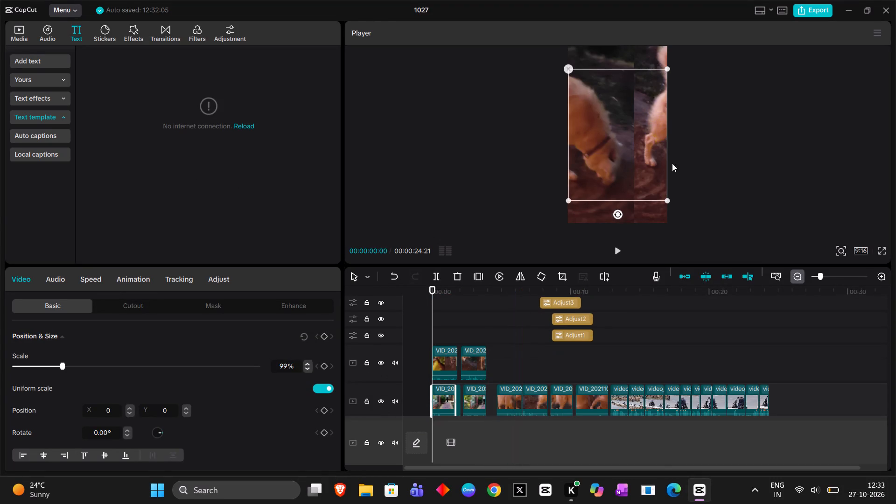
{"action": "left_click", "coordinate": [628, 245]}
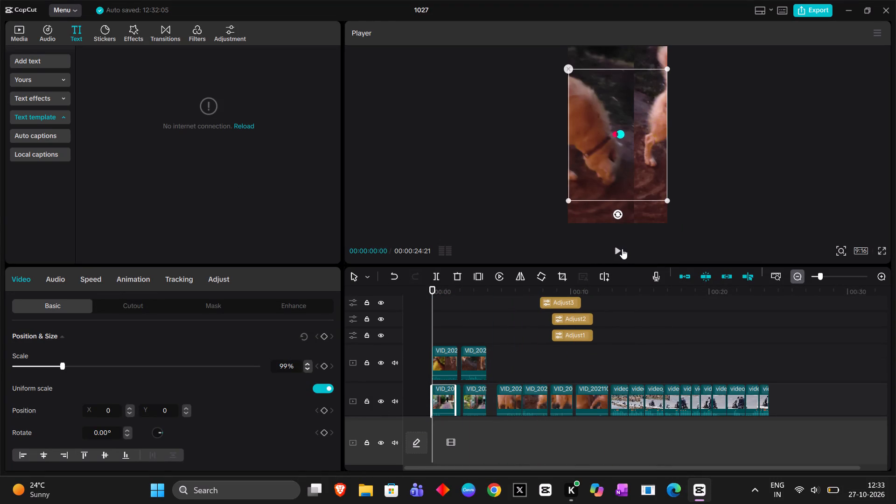
{"action": "left_click", "coordinate": [620, 252]}
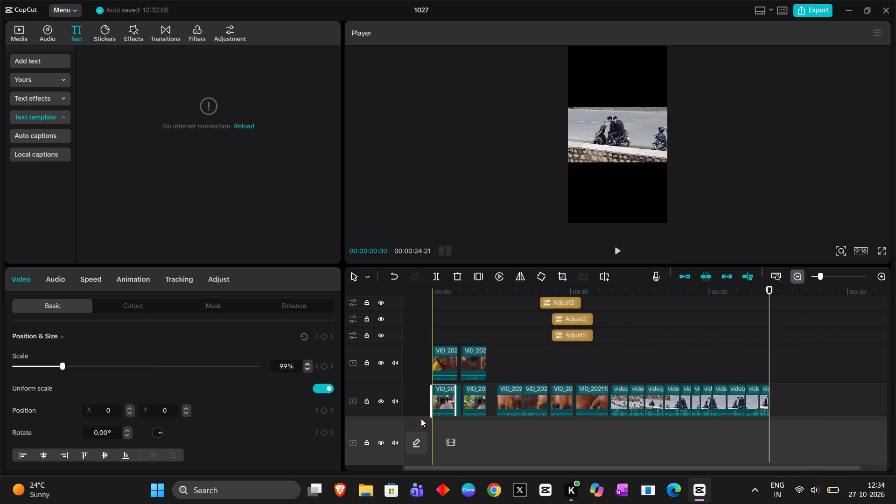
Move the playhead back to about 11 seconds, near the end of the adjustment layers, and play from there.
{"action": "left_click", "coordinate": [432, 388]}
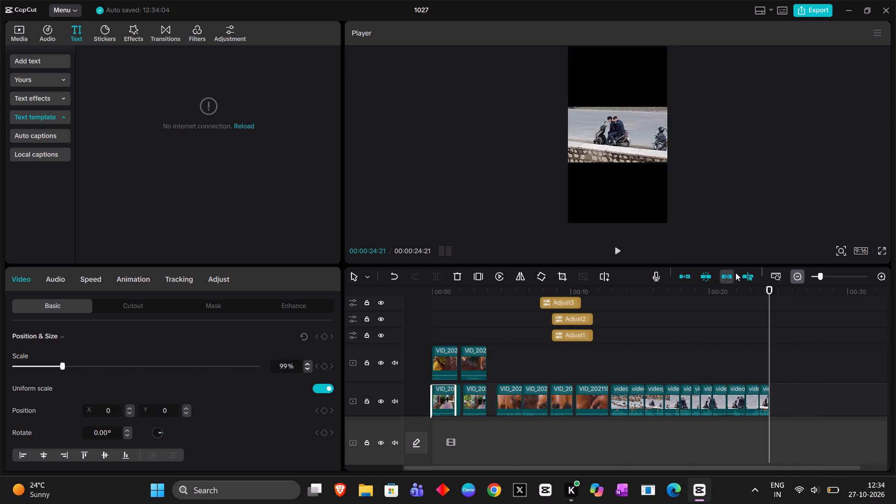
{"action": "left_click_drag", "start_coordinate": [771, 288], "coordinate": [590, 338]}
{"action": "left_click", "coordinate": [617, 247]}
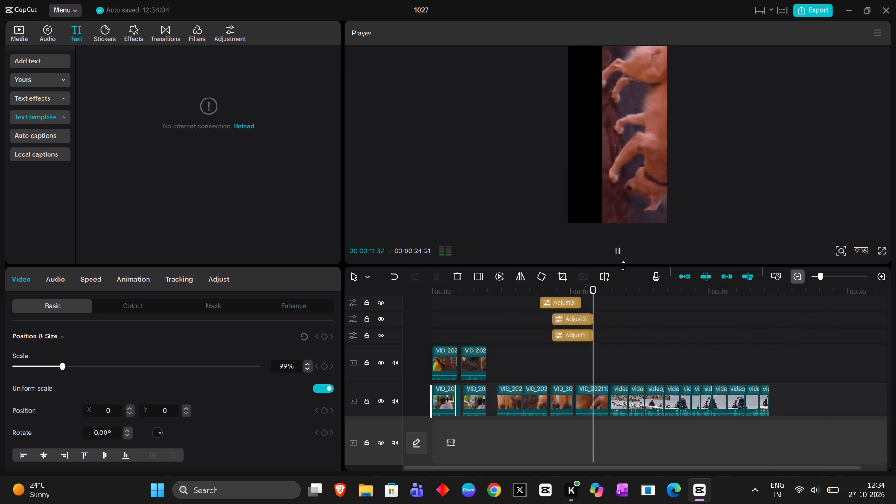